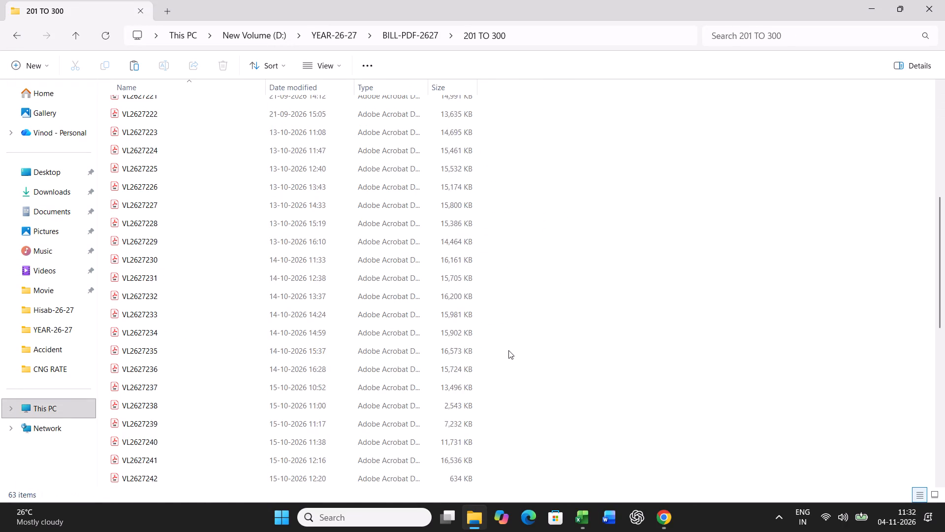
Paste the copied scanned PDF into the BILL-PDF-2627 folder 201 TO 300 and rename it VL2627264.
{"action": "scroll", "coordinate": [508, 350], "scroll_direction": "down", "scroll_amount": 17}
{"action": "right_click", "coordinate": [737, 267]}
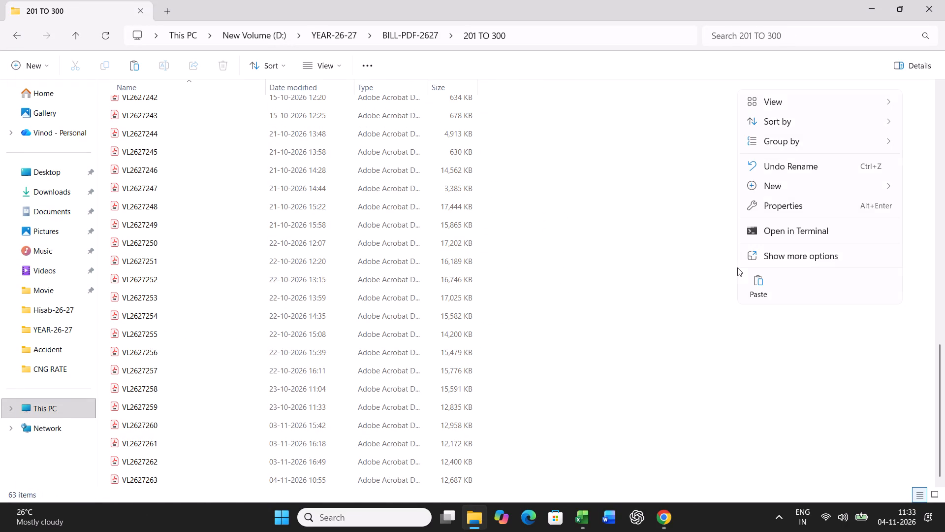
{"action": "left_click", "coordinate": [760, 292]}
{"action": "key", "text": "F2"}
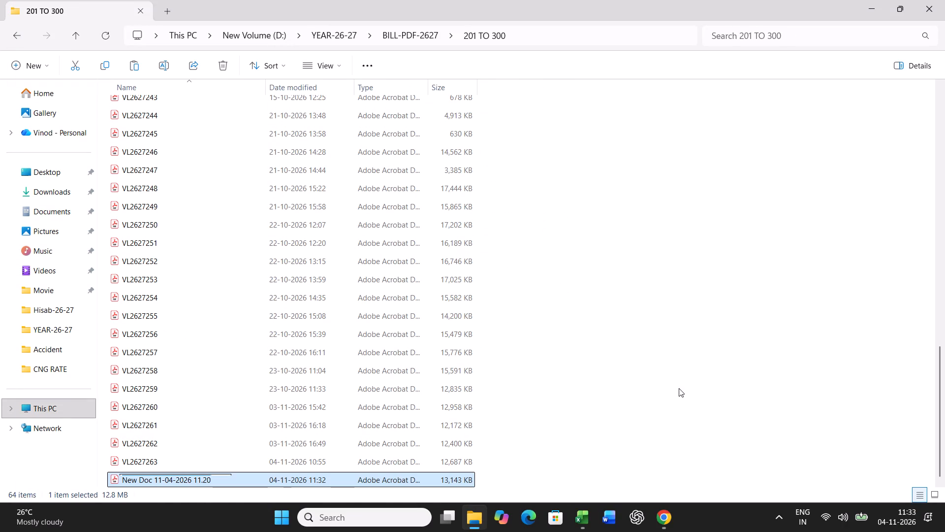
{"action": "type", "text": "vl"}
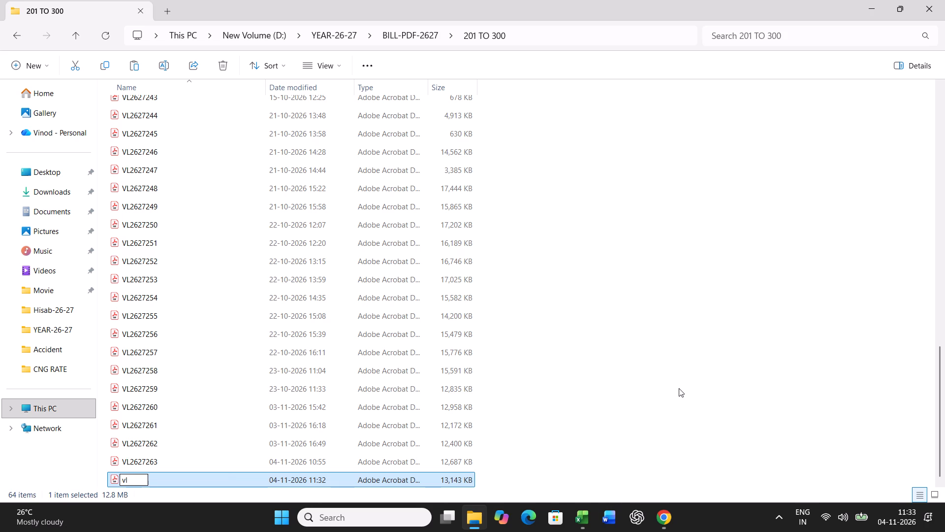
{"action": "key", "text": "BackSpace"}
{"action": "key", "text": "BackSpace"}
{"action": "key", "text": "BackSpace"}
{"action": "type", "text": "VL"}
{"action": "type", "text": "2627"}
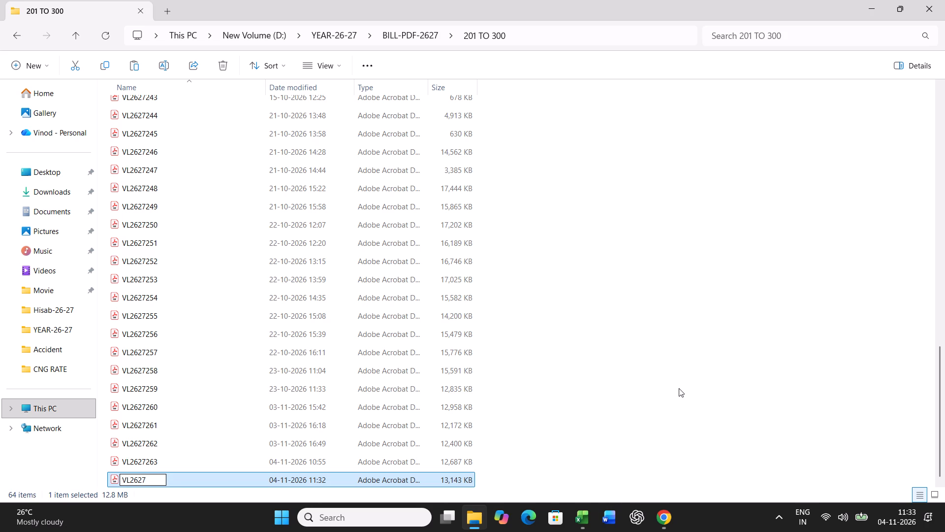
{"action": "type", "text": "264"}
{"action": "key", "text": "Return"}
Open the renamed PDF VL2627264 to check its contents, and close it.
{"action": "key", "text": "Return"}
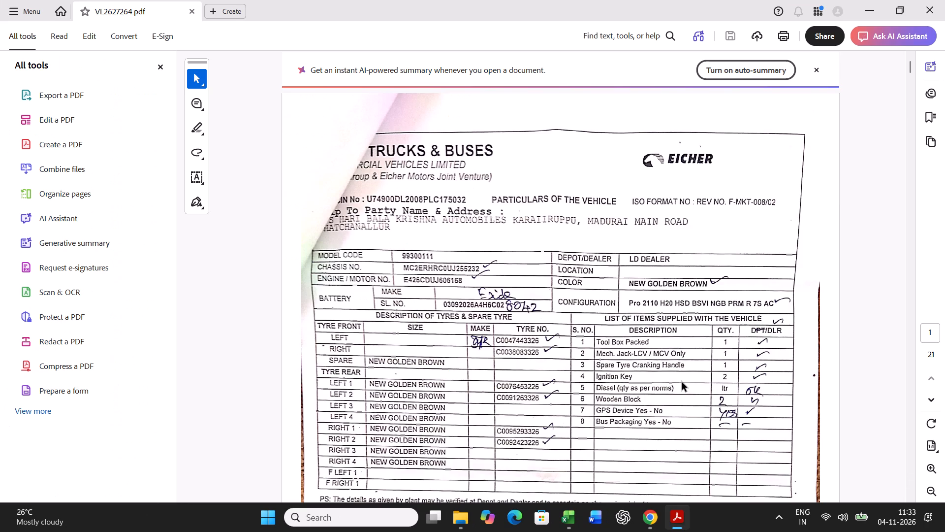
{"action": "left_click", "coordinate": [934, 7]}
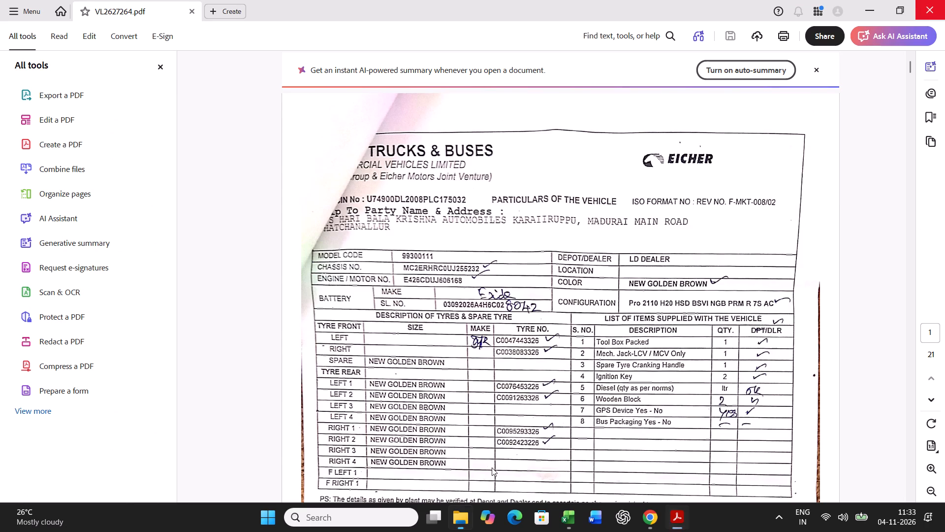
Go to the 201 TO 300 folder inside BILL-2627 and open the Excel workbook VL2627264.
{"action": "double_click", "coordinate": [18, 35]}
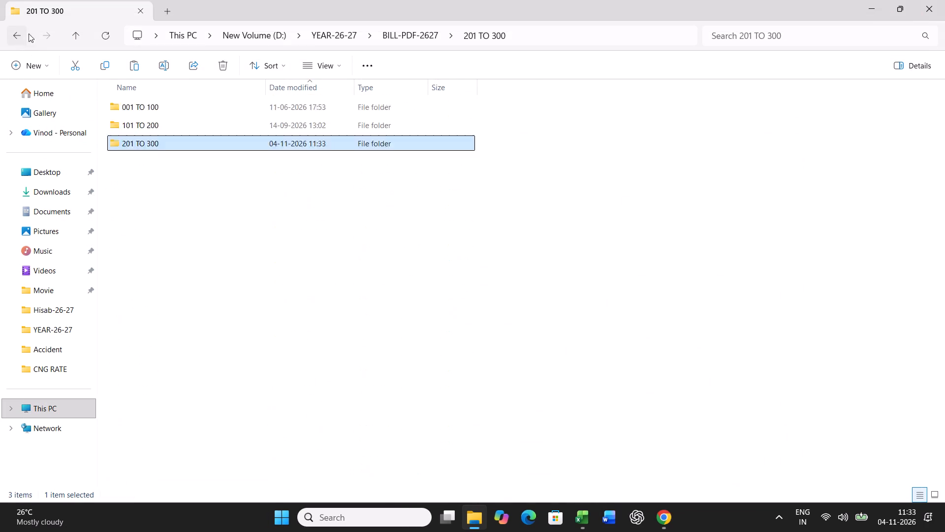
{"action": "double_click", "coordinate": [157, 109]}
{"action": "double_click", "coordinate": [154, 146]}
{"action": "scroll", "coordinate": [180, 308], "scroll_direction": "down", "scroll_amount": 14}
{"action": "scroll", "coordinate": [181, 319], "scroll_direction": "up", "scroll_amount": 1}
{"action": "scroll", "coordinate": [181, 319], "scroll_direction": "down", "scroll_amount": 14}
{"action": "double_click", "coordinate": [136, 479]}
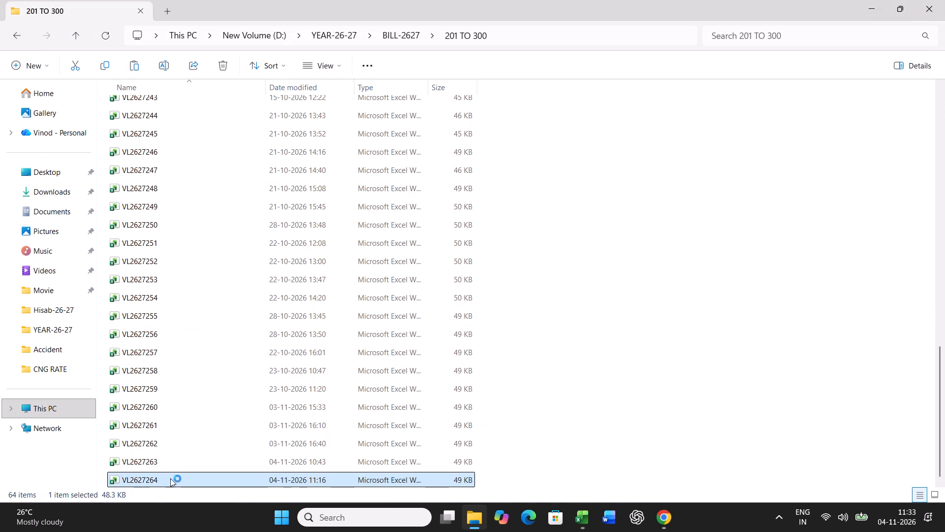
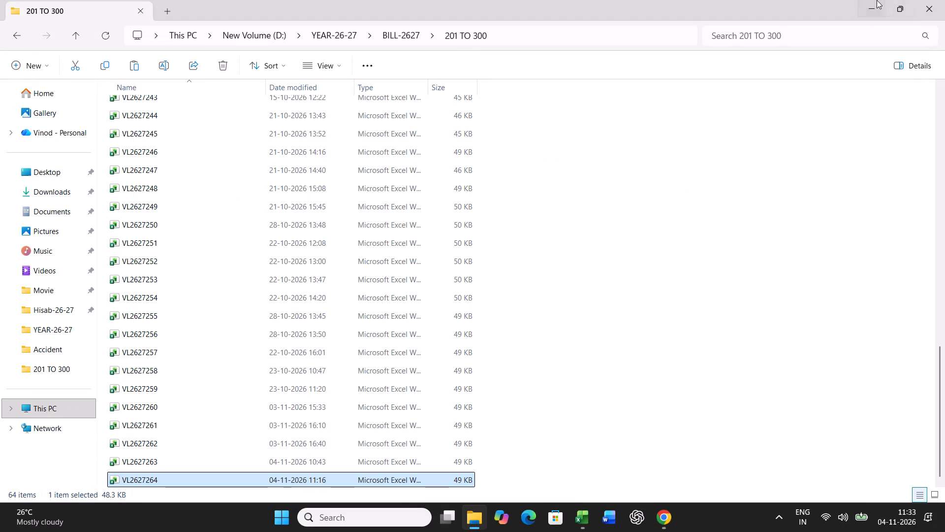
Minimise the 201 TO 300 folder window and launch the Kuro application from the desktop.
{"action": "left_click", "coordinate": [877, 0]}
{"action": "left_click", "coordinate": [206, 10]}
{"action": "double_click", "coordinate": [210, 20]}
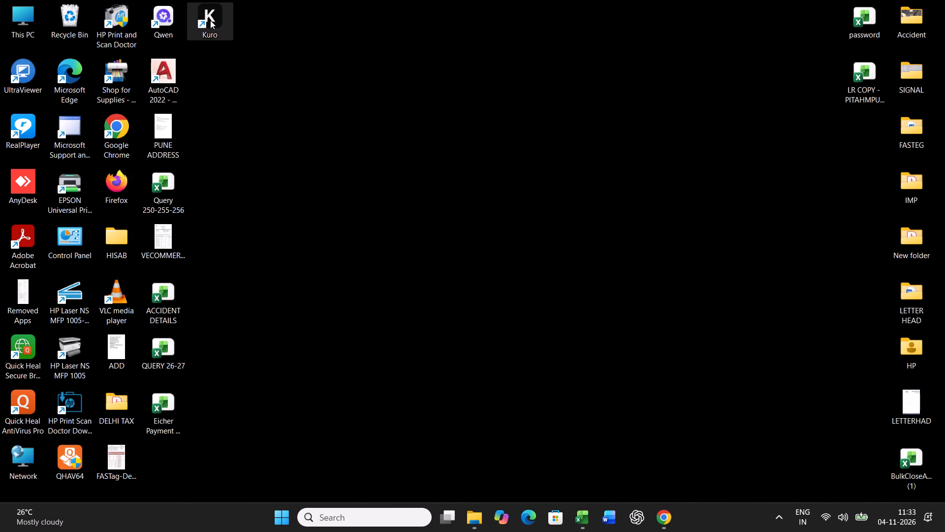
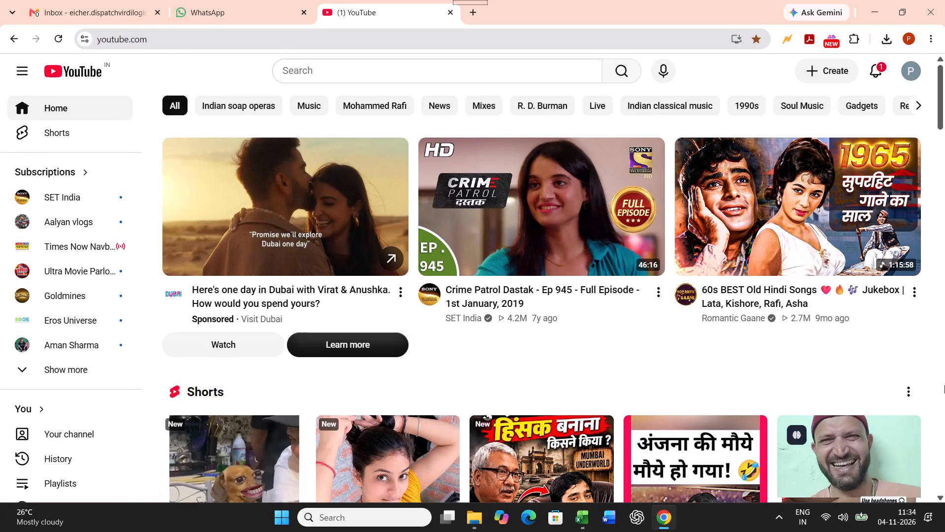
Play the Crime Patrol Dastak Ep 945 video on YouTube and minimise the browser.
{"action": "scroll", "coordinate": [728, 327], "scroll_direction": "down", "scroll_amount": 3}
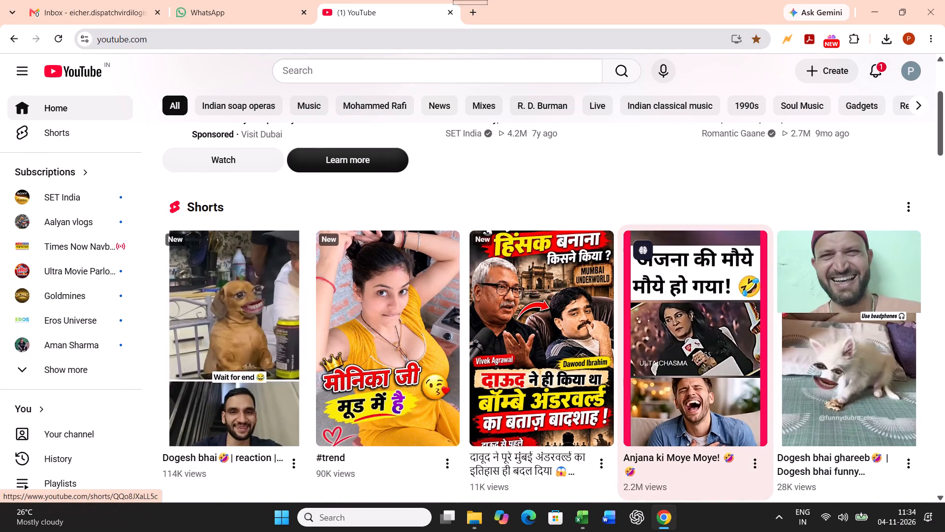
{"action": "scroll", "coordinate": [944, 306], "scroll_direction": "up", "scroll_amount": 9}
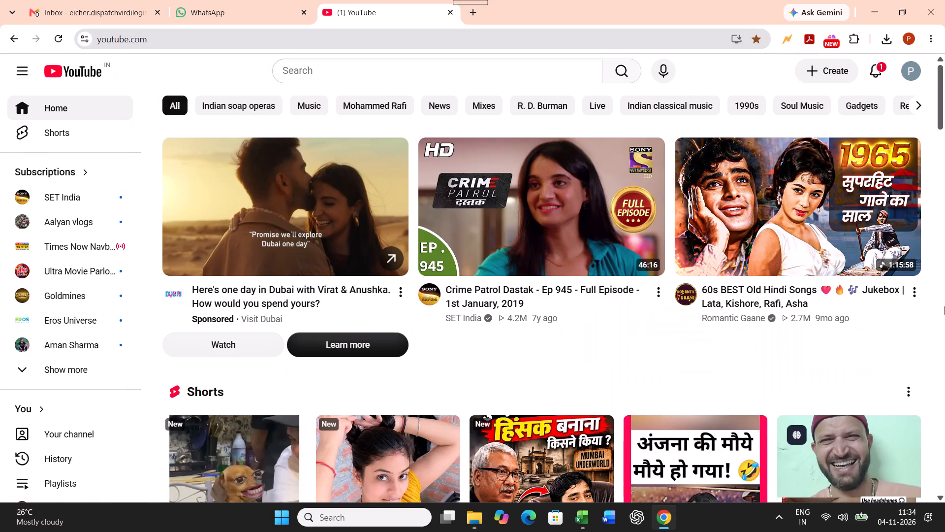
{"action": "left_click", "coordinate": [542, 170]}
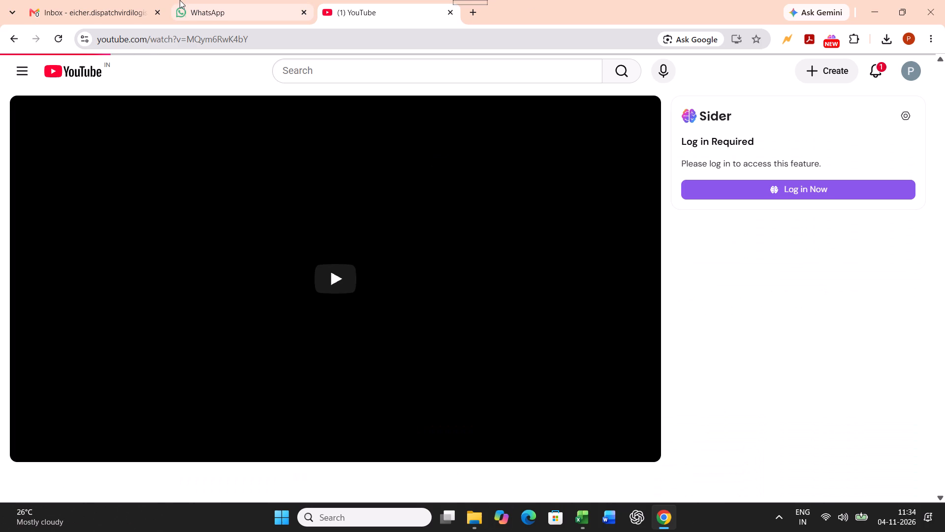
{"action": "left_click", "coordinate": [880, 0]}
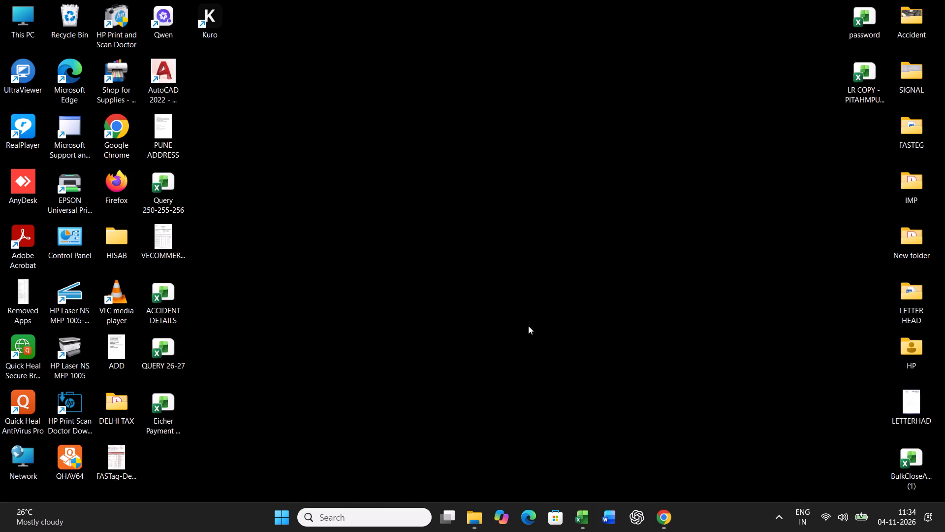
{"action": "left_click", "coordinate": [576, 520]}
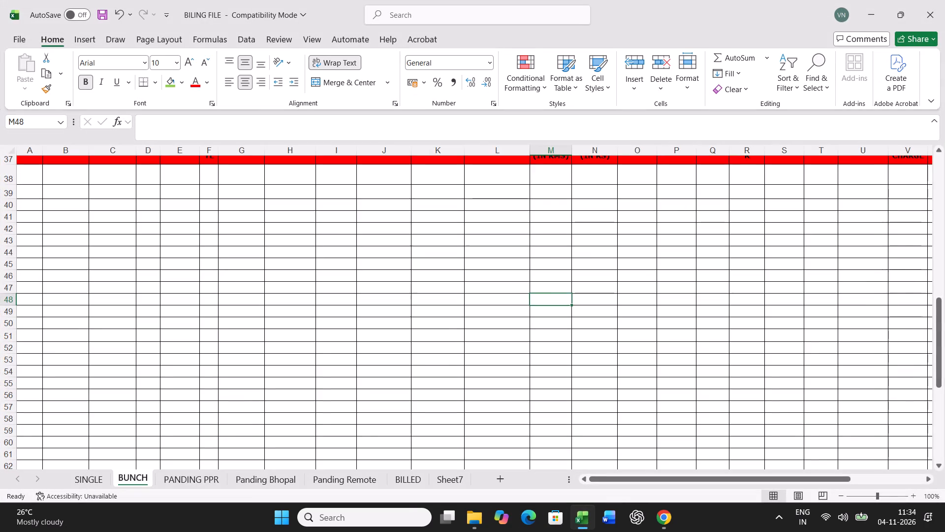
{"action": "left_click", "coordinate": [187, 478]}
{"action": "left_click", "coordinate": [476, 398]}
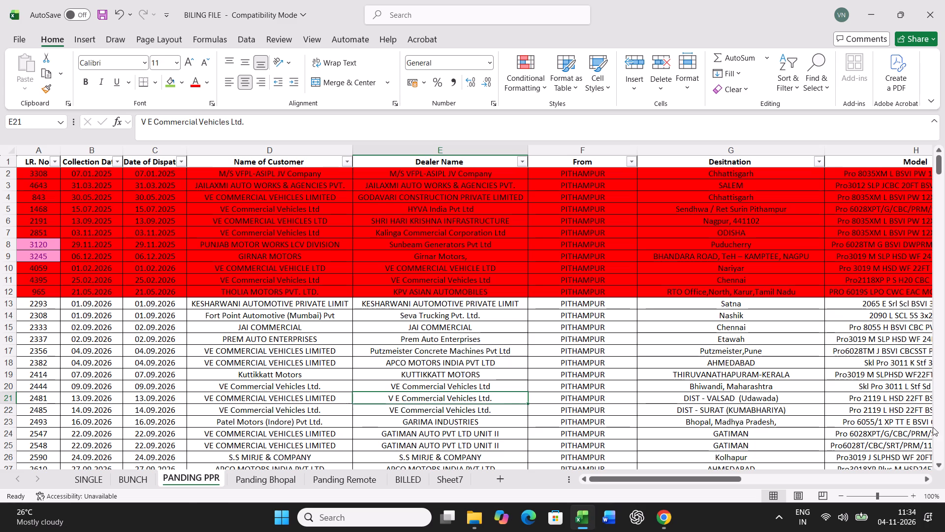
{"action": "scroll", "coordinate": [475, 379], "scroll_direction": "down", "scroll_amount": 3}
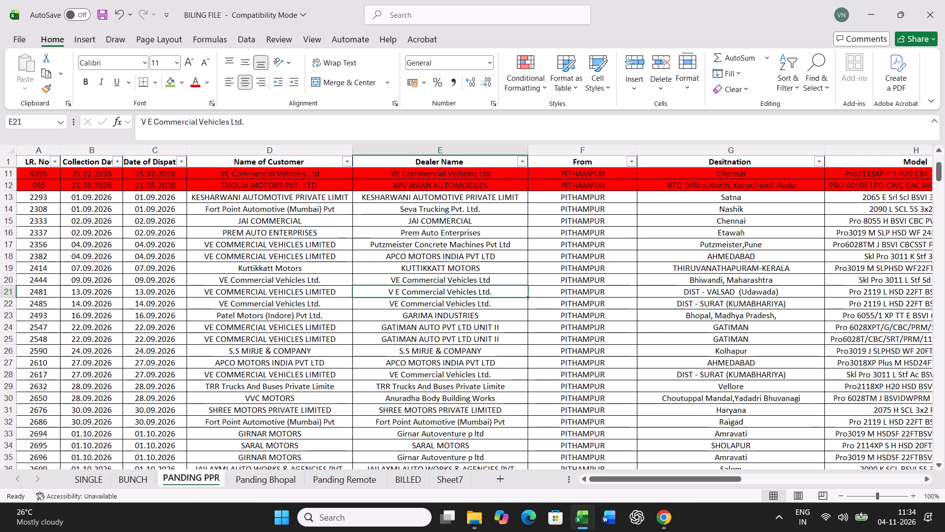
{"action": "left_click", "coordinate": [488, 324]}
{"action": "key", "text": "ctrl+f"}
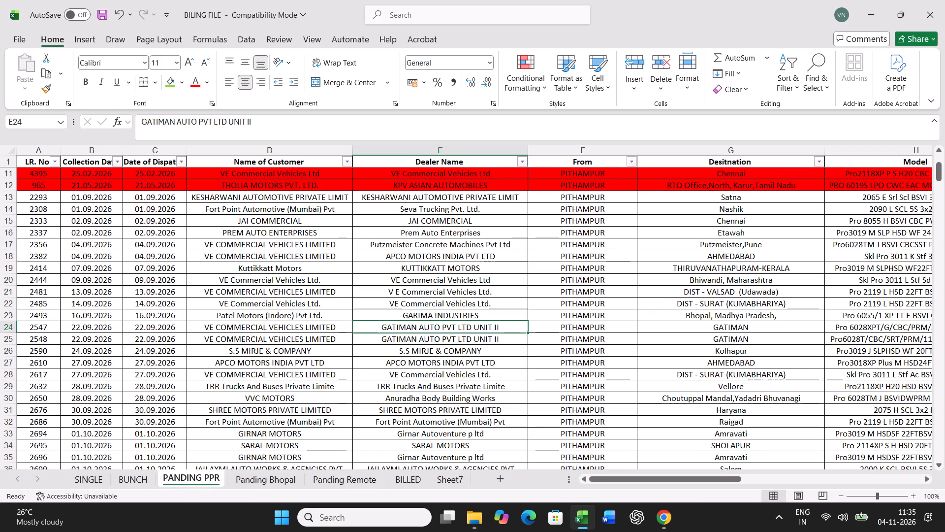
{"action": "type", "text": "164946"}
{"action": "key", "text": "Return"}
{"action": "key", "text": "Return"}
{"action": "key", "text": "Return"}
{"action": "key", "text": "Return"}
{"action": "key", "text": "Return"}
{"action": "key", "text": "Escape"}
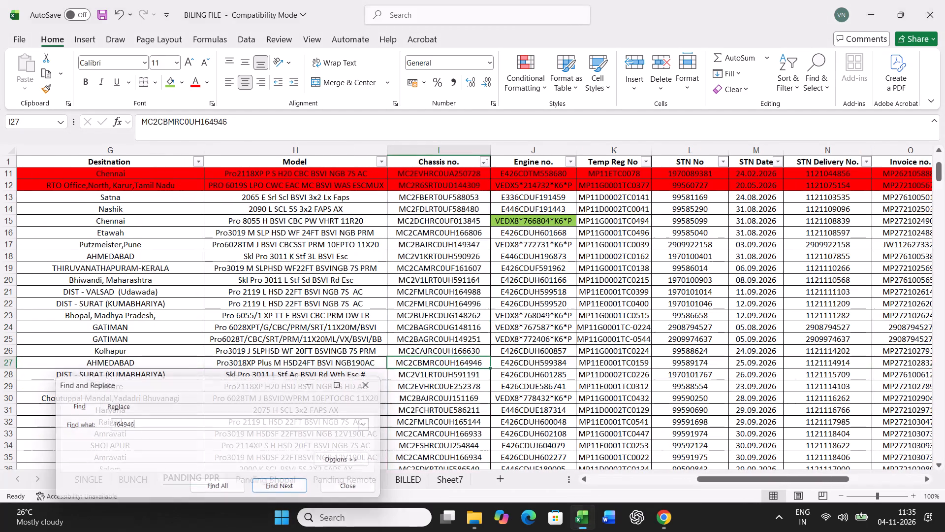
{"action": "left_click", "coordinate": [170, 86]}
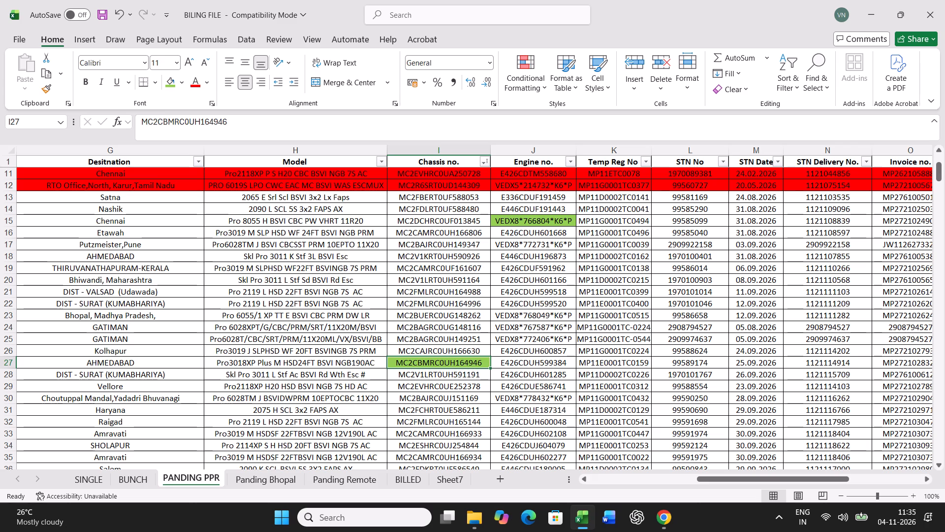
Copy the LR 2610 row from PANDING PPR and paste it into the BUNCH sheet's data row starting at A21.
{"action": "key", "text": "Left"}
{"action": "key", "text": "Left"}
{"action": "key", "text": "Left"}
{"action": "key", "text": "Left"}
{"action": "key", "text": "Left"}
{"action": "key", "text": "Left"}
{"action": "key", "text": "Left"}
{"action": "key", "text": "Left"}
{"action": "key", "text": "Left"}
{"action": "key", "text": "Left"}
{"action": "key", "text": "Left"}
{"action": "key", "text": "Left"}
{"action": "key", "text": "Left"}
{"action": "key", "text": "Left"}
{"action": "key", "text": "Left"}
{"action": "key", "text": "Left"}
{"action": "key", "text": "Left"}
{"action": "key", "text": "Left"}
{"action": "key", "text": "Left"}
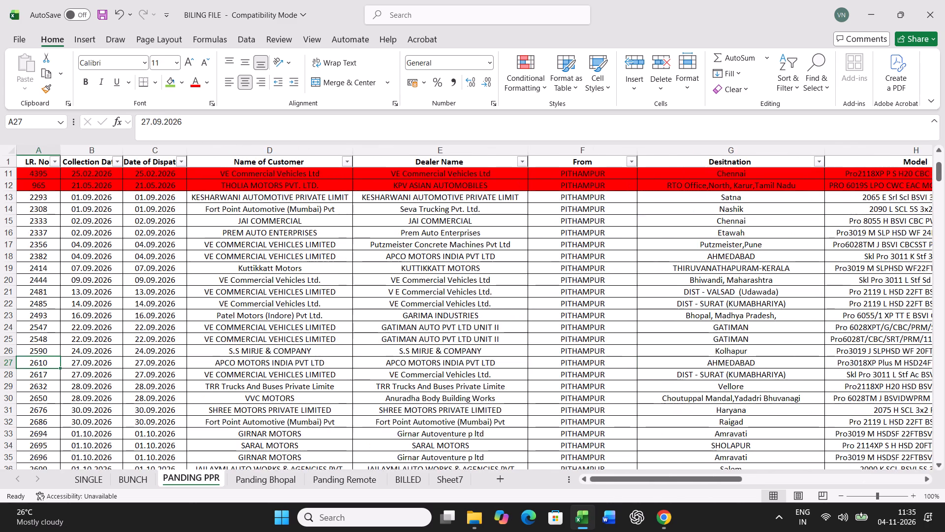
{"action": "key", "text": "ctrl+shift+Right"}
{"action": "key", "text": "ctrl+c"}
{"action": "left_click", "coordinate": [137, 485]}
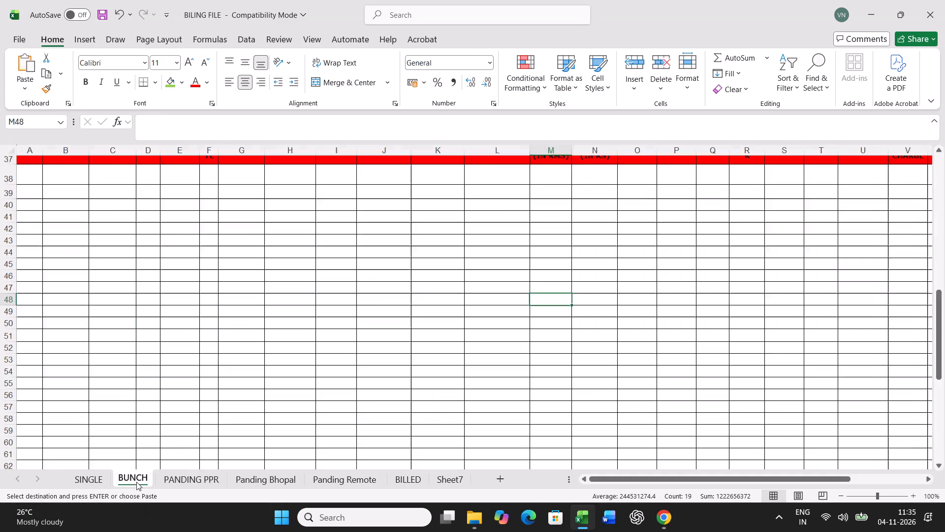
{"action": "scroll", "coordinate": [139, 427], "scroll_direction": "up", "scroll_amount": 16}
{"action": "left_click", "coordinate": [24, 436]}
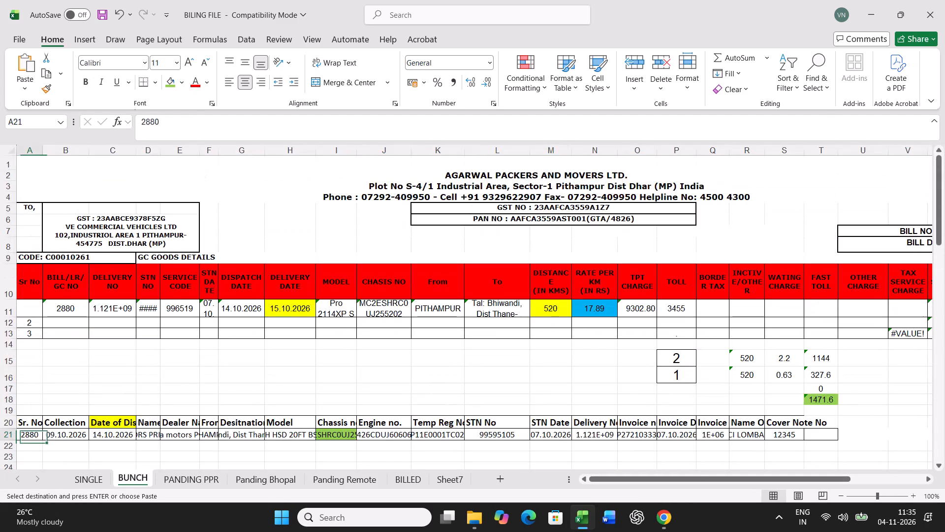
{"action": "key", "text": "ctrl+v"}
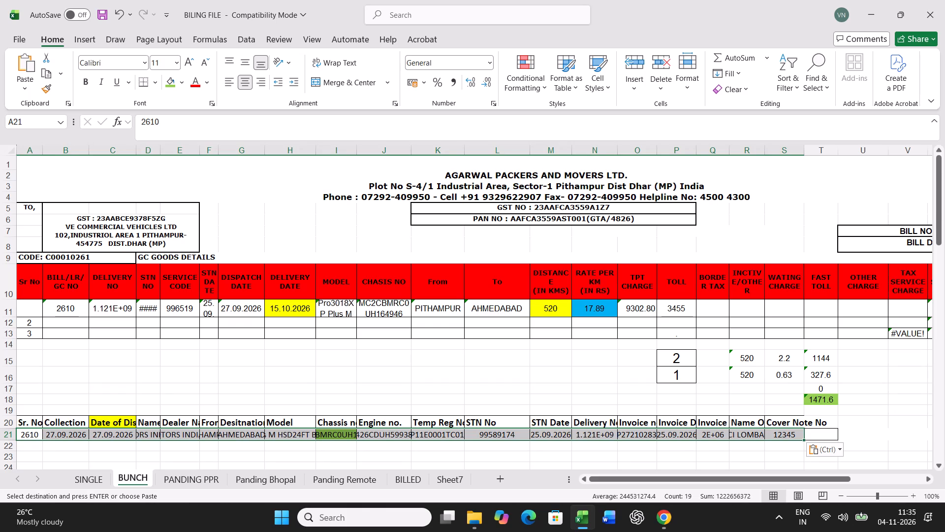
In the BUNCH bill row 11, set delivery date 29.09.2026, distance 378, rate per km 18.95 and toll 1815.
{"action": "left_click", "coordinate": [298, 307]}
{"action": "type", "text": "29.09.2026"}
{"action": "key", "text": "Right"}
{"action": "key", "text": "Right"}
{"action": "key", "text": "Right"}
{"action": "key", "text": "Right"}
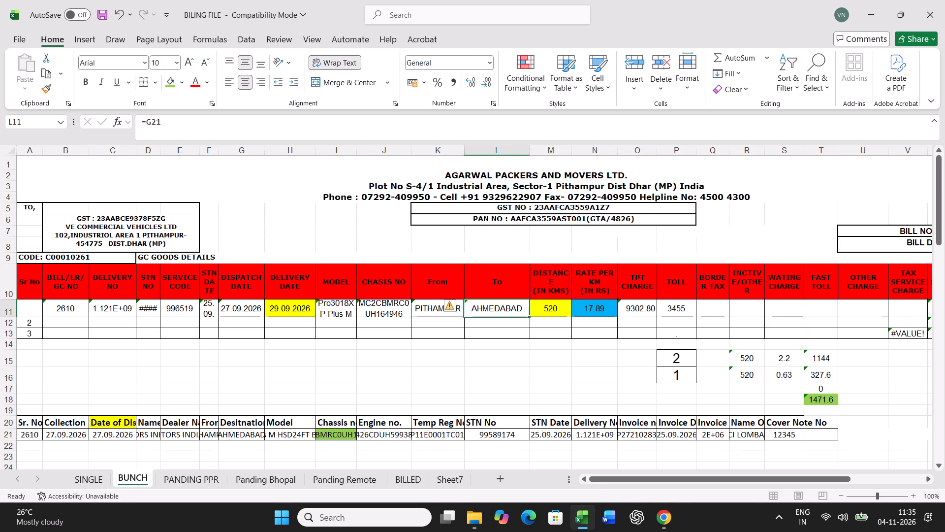
{"action": "key", "text": "Right"}
{"action": "type", "text": "378"}
{"action": "key", "text": "Right"}
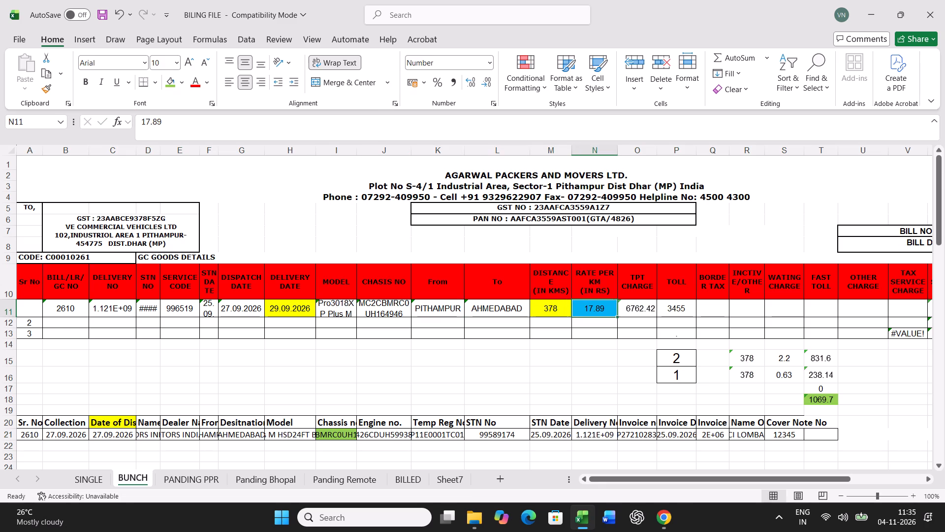
{"action": "type", "text": "18.95"}
{"action": "key", "text": "Right"}
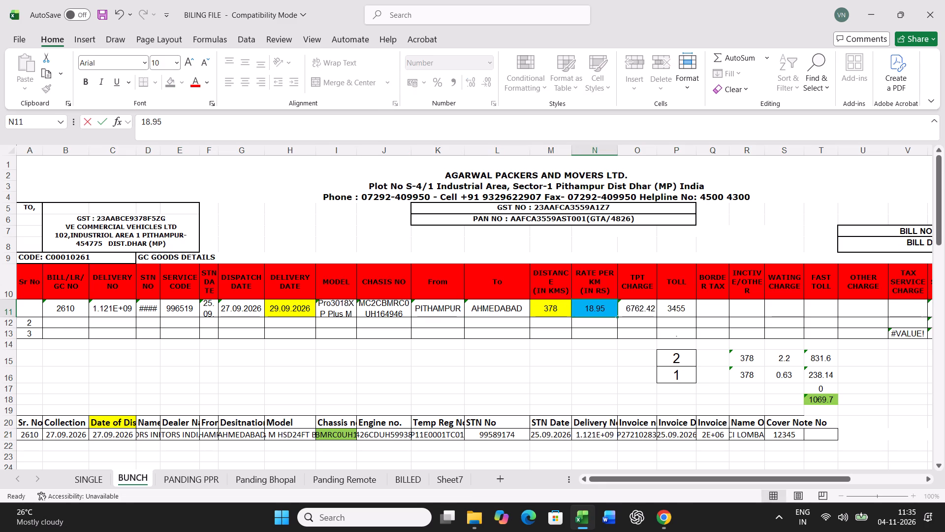
{"action": "key", "text": "Right"}
{"action": "type", "text": "1815"}
{"action": "key", "text": "Return"}
Set the second transit-time value in cell P16 of the BUNCH sheet to 2.
{"action": "key", "text": "Return"}
{"action": "key", "text": "Return"}
{"action": "key", "text": "Return"}
{"action": "key", "text": "Return"}
{"action": "key", "text": "2"}
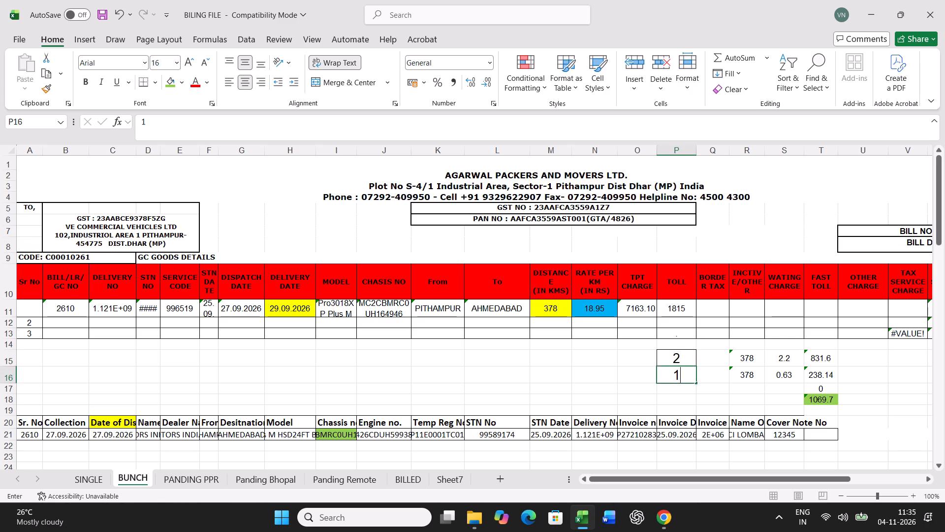
{"action": "key", "text": "Return"}
Print one copy of the freight bill for G.C. No 2610 from the SINGLE sheet.
{"action": "left_click", "coordinate": [93, 481]}
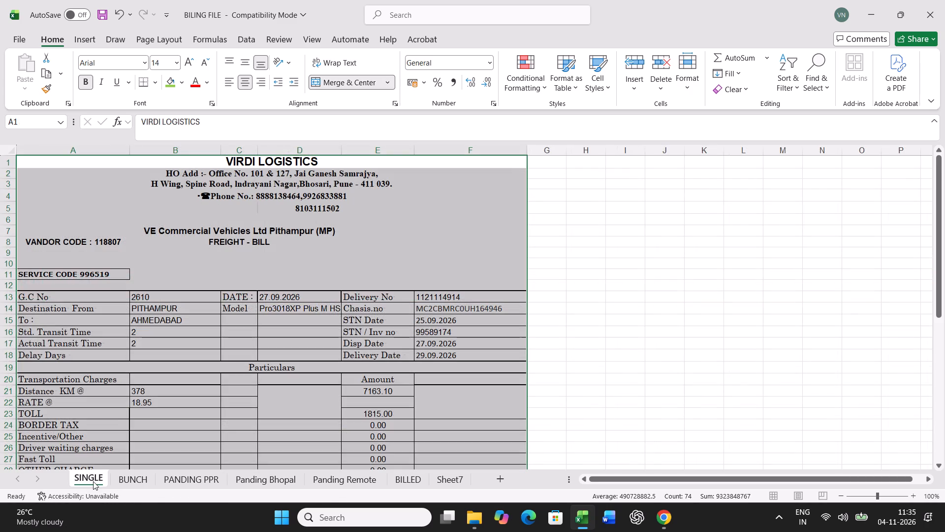
{"action": "key", "text": "ctrl+p"}
{"action": "left_click", "coordinate": [151, 87]}
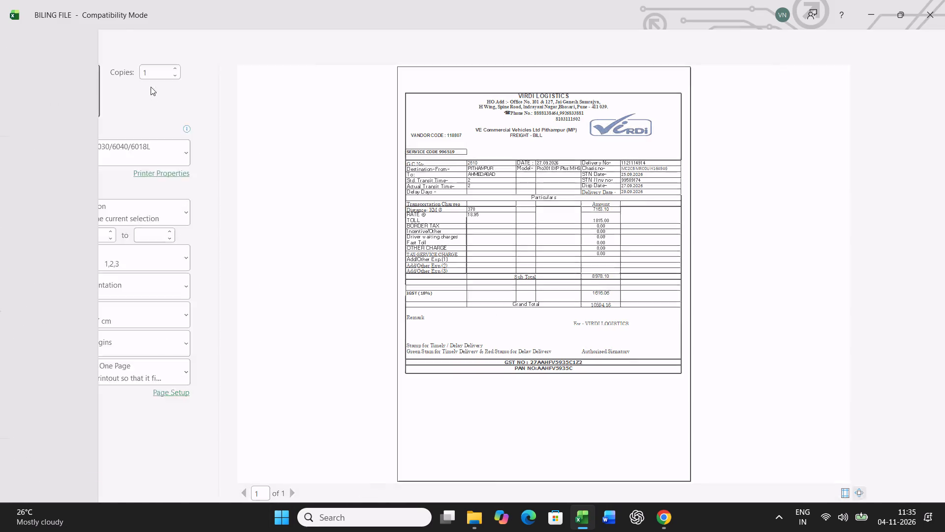
Switch to Chrome, adjust the playing video's volume and minimise the browser again.
{"action": "left_click", "coordinate": [663, 518]}
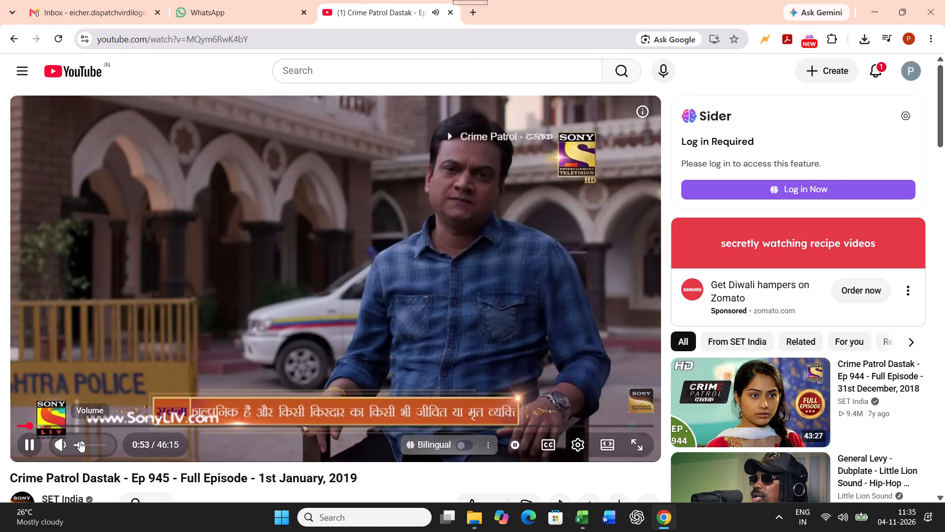
{"action": "left_click", "coordinate": [82, 445]}
{"action": "left_click", "coordinate": [881, 0]}
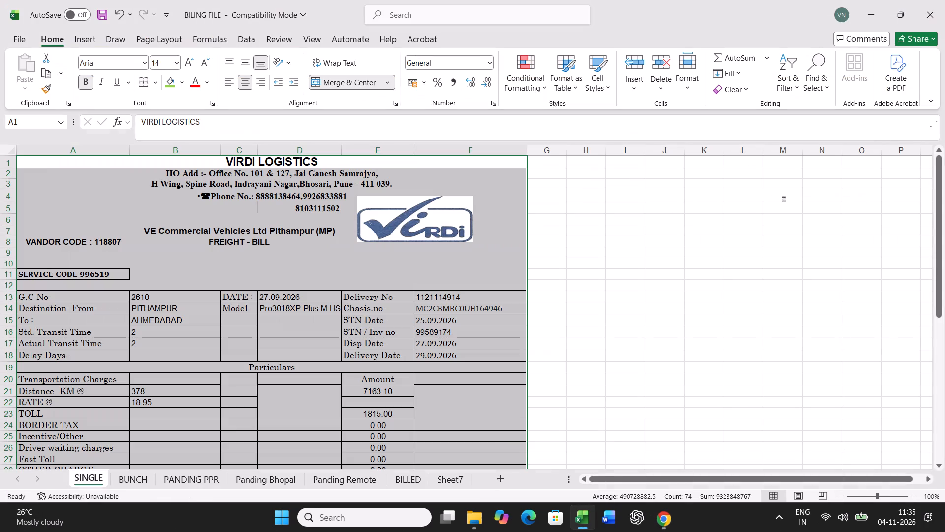
Copy bill row 11 of the BUNCH sheet and paste it as values only into row 38 of the lower table.
{"action": "left_click", "coordinate": [131, 478]}
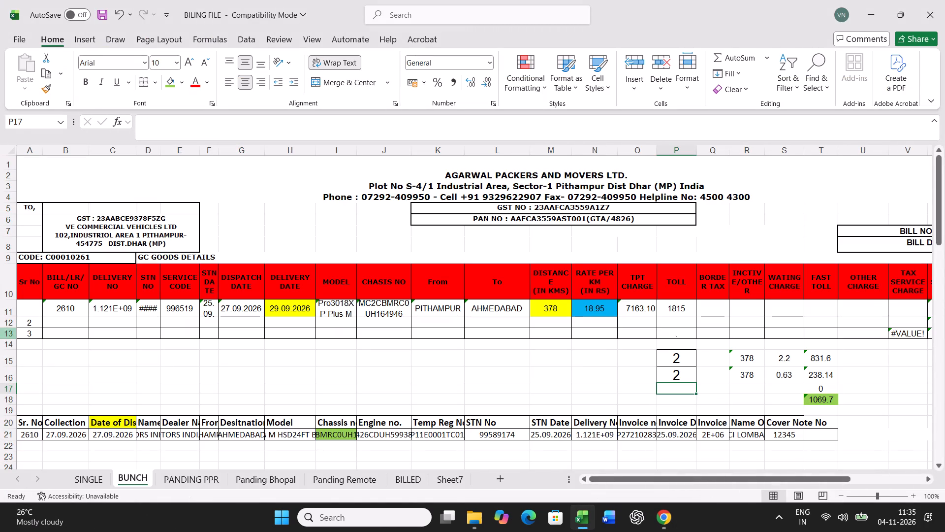
{"action": "left_click", "coordinate": [4, 308]}
{"action": "key", "text": "ctrl+c"}
{"action": "scroll", "coordinate": [408, 368], "scroll_direction": "down", "scroll_amount": 8}
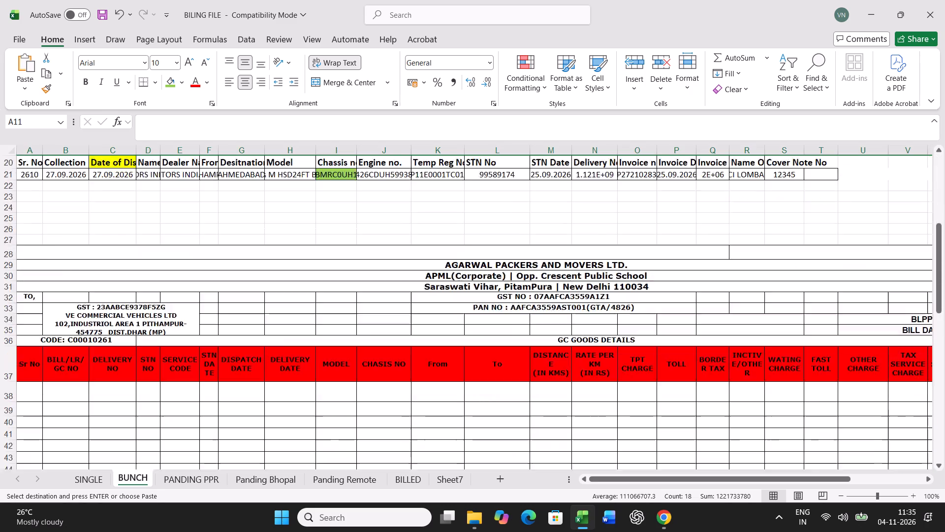
{"action": "scroll", "coordinate": [408, 368], "scroll_direction": "down", "scroll_amount": 7}
{"action": "scroll", "coordinate": [404, 368], "scroll_direction": "up", "scroll_amount": 5}
{"action": "right_click", "coordinate": [29, 332]}
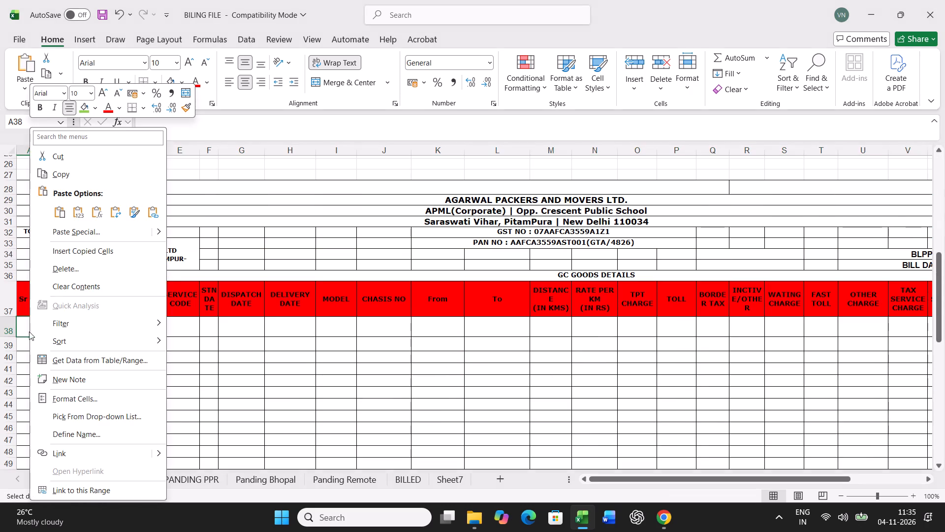
{"action": "left_click", "coordinate": [87, 233]}
{"action": "left_click", "coordinate": [41, 202]}
{"action": "left_click", "coordinate": [217, 350]}
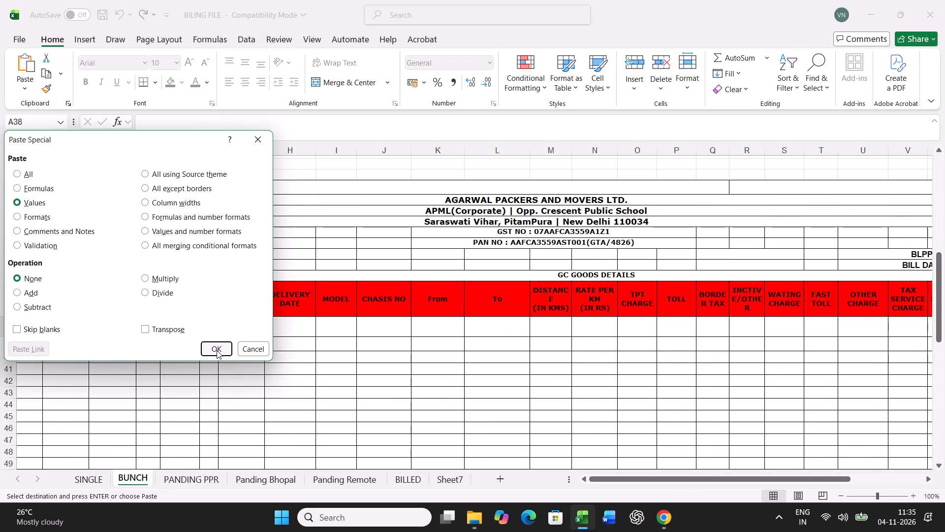
Find chassis 582304 in the PANDING PPR sheet and fill its cell green.
{"action": "left_click", "coordinate": [201, 482]}
{"action": "left_click", "coordinate": [350, 398]}
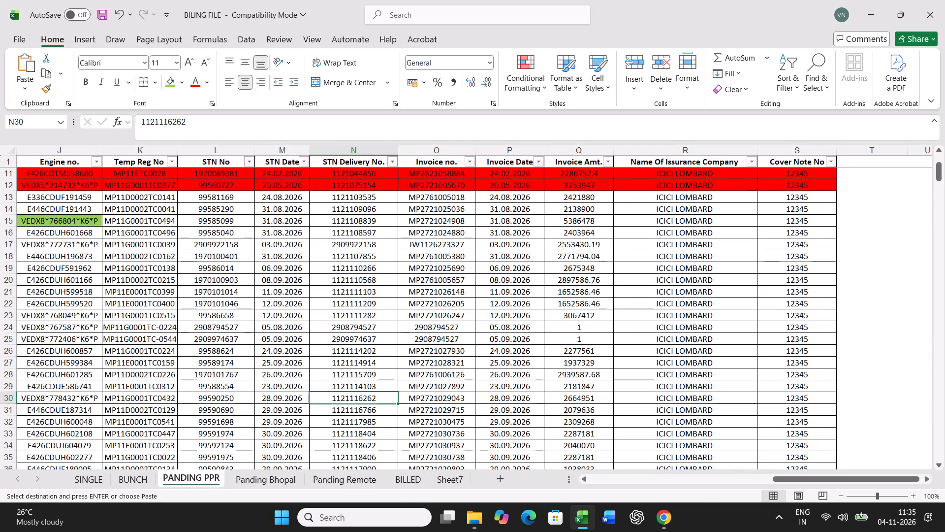
{"action": "key", "text": "ctrl+f"}
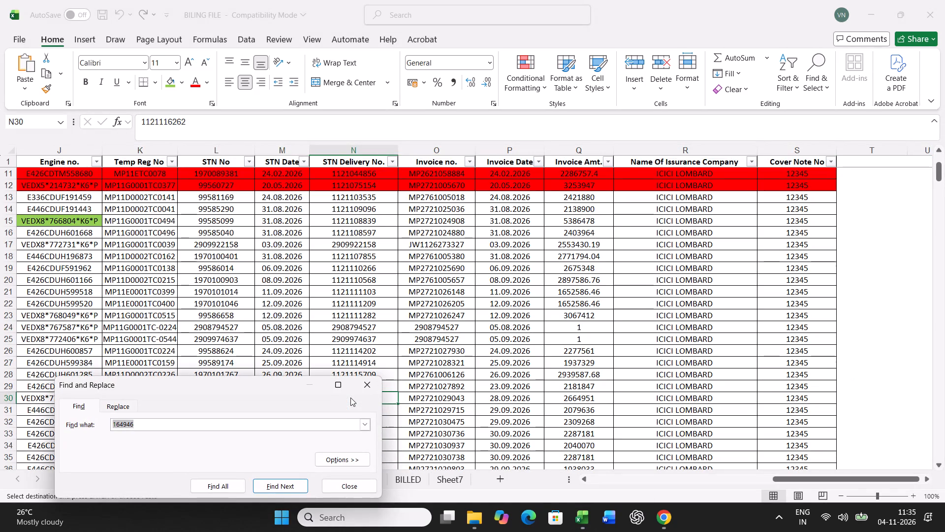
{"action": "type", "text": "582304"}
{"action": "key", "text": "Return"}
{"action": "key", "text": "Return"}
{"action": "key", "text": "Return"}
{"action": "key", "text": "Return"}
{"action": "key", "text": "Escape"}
{"action": "left_click", "coordinate": [171, 81]}
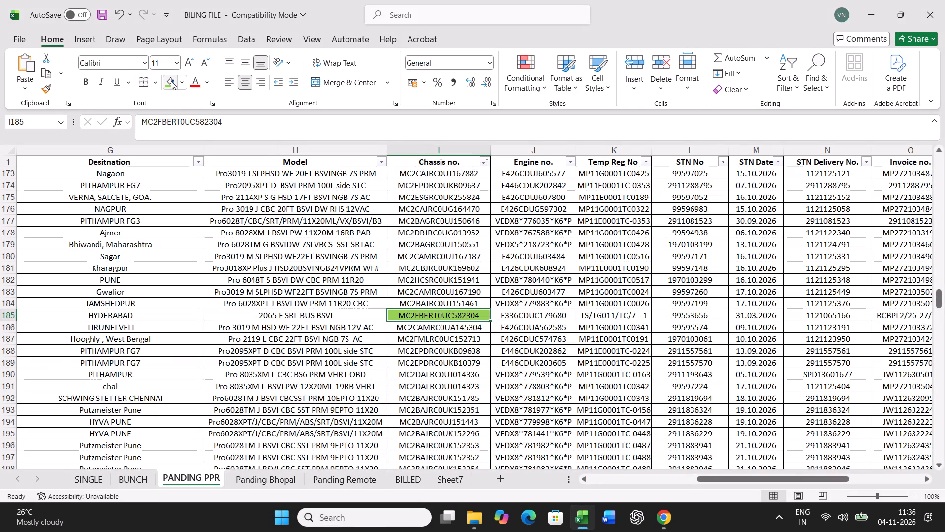
Change the destination of the chassis 582304 row to AUTONAGAR.
{"action": "key", "text": "Left"}
{"action": "key", "text": "Left"}
{"action": "type", "text": "AUTO"}
{"action": "key", "text": "n"}
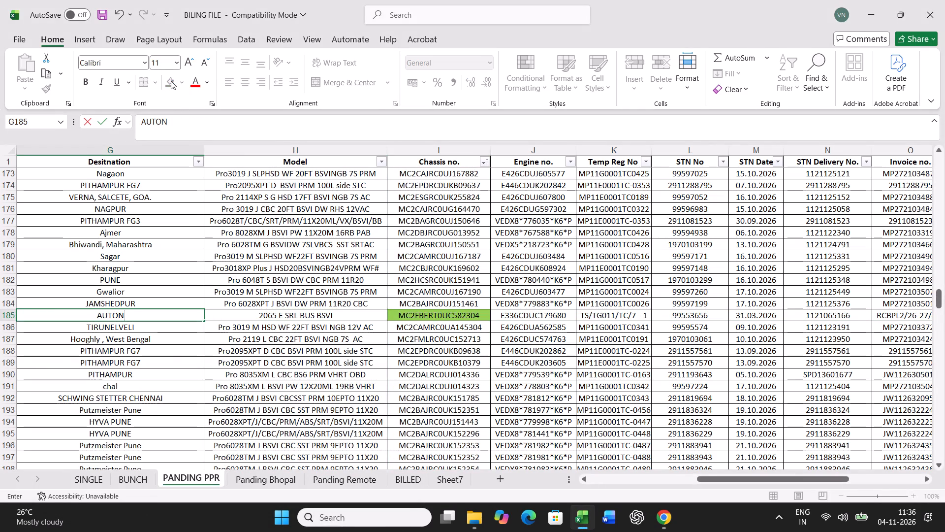
{"action": "type", "text": "AGAR"}
{"action": "key", "text": "Right"}
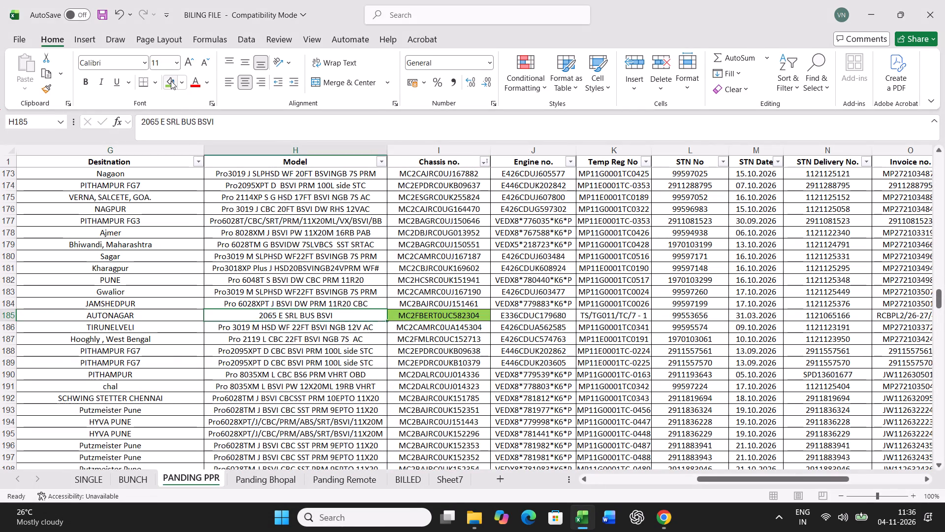
Copy the LR 3035 row from PANDING PPR and paste it over the BUNCH sheet's data row starting at A21.
{"action": "key", "text": "Left"}
{"action": "key", "text": "Left"}
{"action": "key", "text": "Left"}
{"action": "key", "text": "Left"}
{"action": "key", "text": "Left"}
{"action": "key", "text": "Left"}
{"action": "key", "text": "Left"}
{"action": "key", "text": "Left"}
{"action": "key", "text": "Left"}
{"action": "key", "text": "Left"}
{"action": "key", "text": "Left"}
{"action": "key", "text": "Left"}
{"action": "key", "text": "Left"}
{"action": "key", "text": "Left"}
{"action": "key", "text": "ctrl+shift+Right"}
{"action": "key", "text": "ctrl+c"}
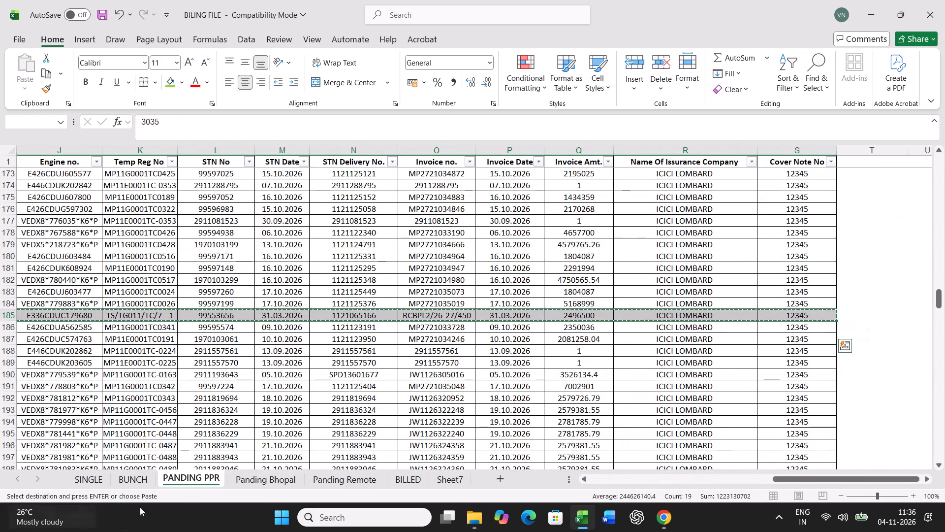
{"action": "left_click", "coordinate": [134, 481]}
{"action": "scroll", "coordinate": [170, 368], "scroll_direction": "up", "scroll_amount": 12}
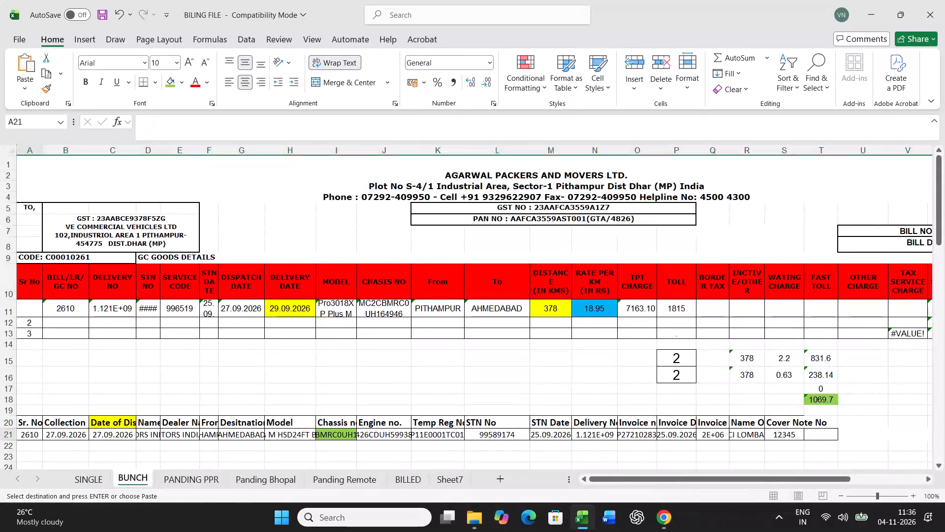
{"action": "left_click", "coordinate": [31, 434]}
{"action": "key", "text": "ctrl+v"}
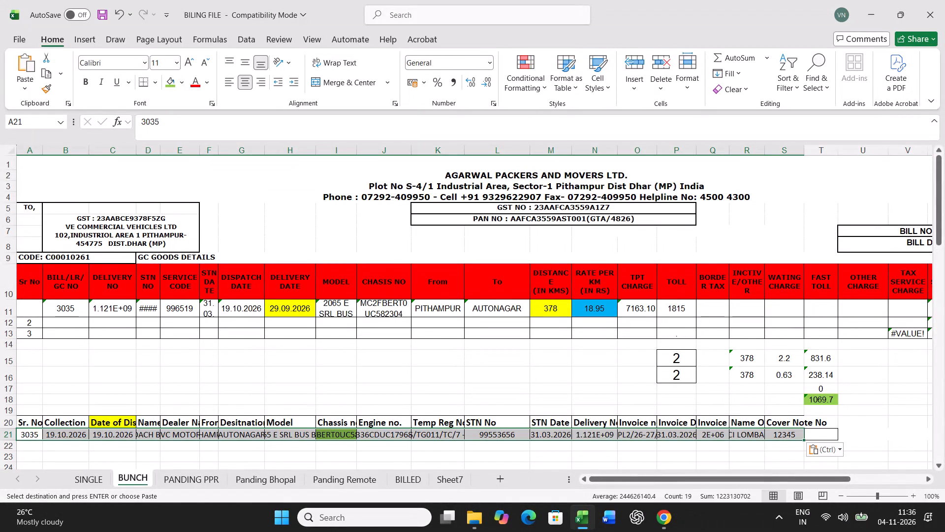
In the LR 3035 bill row, set delivery date 22.10.2026, distance 873 km, rate 15.73 and toll 2260.
{"action": "left_click", "coordinate": [293, 309]}
{"action": "type", "text": "22.10.2026"}
{"action": "key", "text": "Right"}
{"action": "key", "text": "Right"}
{"action": "key", "text": "Right"}
{"action": "key", "text": "Right"}
{"action": "key", "text": "Right"}
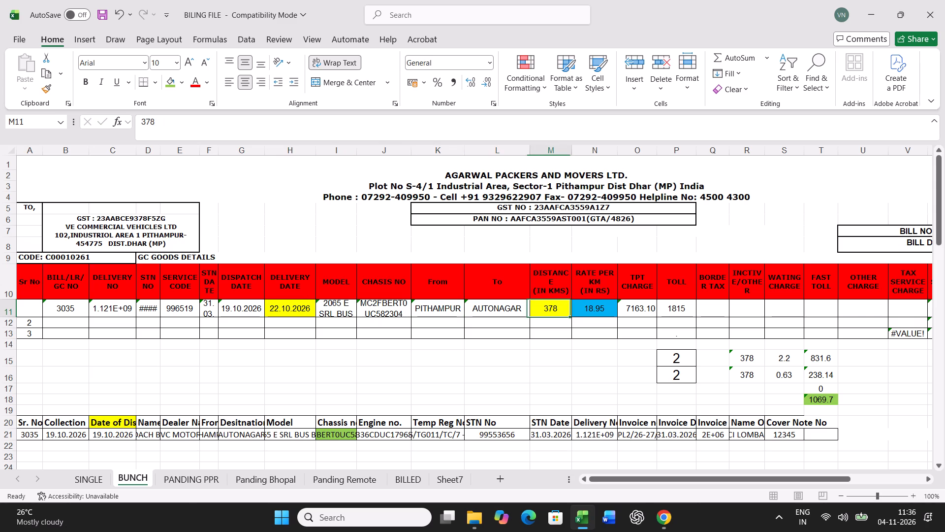
{"action": "type", "text": "873"}
{"action": "key", "text": "Right"}
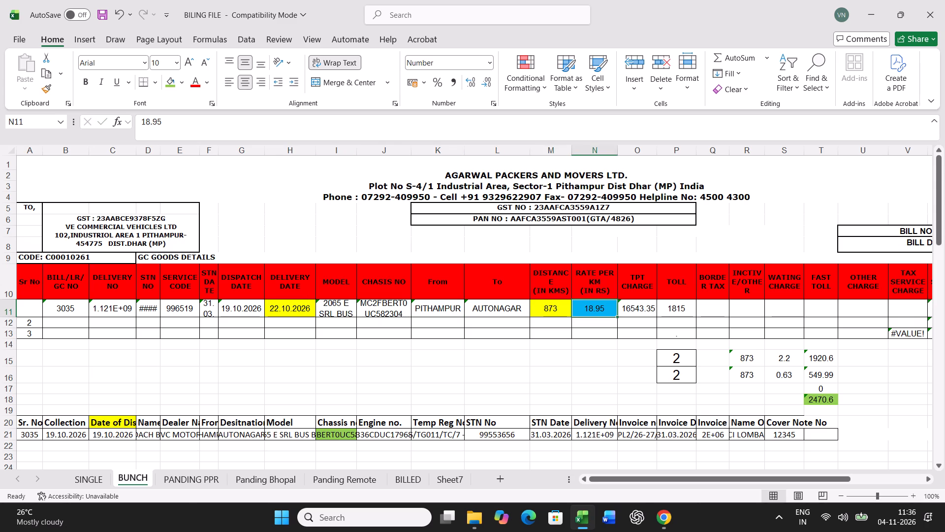
{"action": "type", "text": "15.73"}
{"action": "key", "text": "Right"}
{"action": "key", "text": "Right"}
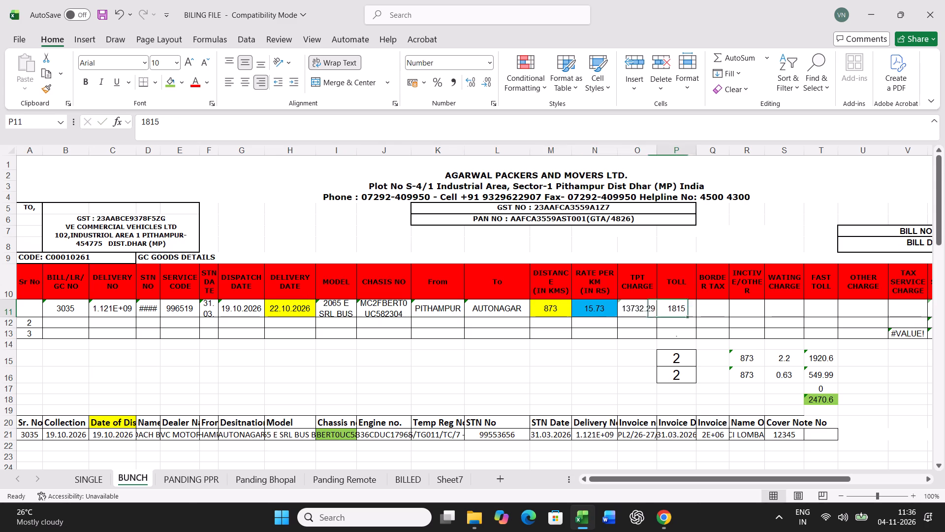
{"action": "type", "text": "2260"}
{"action": "key", "text": "Return"}
Set both the standard and actual transit time values below the bill table, P15 and P16, to 3.
{"action": "key", "text": "Return"}
{"action": "key", "text": "Return"}
{"action": "key", "text": "Return"}
{"action": "key", "text": "3"}
{"action": "key", "text": "Return"}
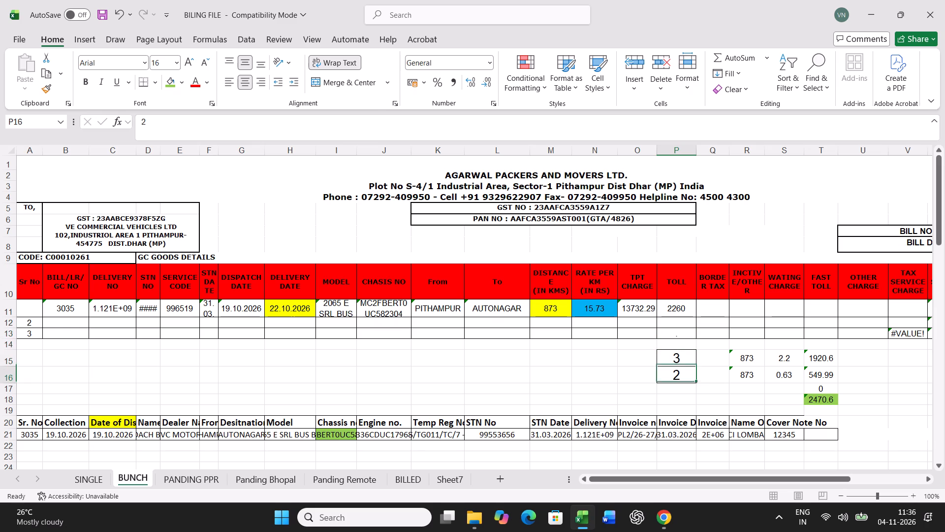
{"action": "key", "text": "3"}
{"action": "key", "text": "Return"}
Print the LR 3035 freight bill from the SINGLE sheet.
{"action": "left_click", "coordinate": [95, 473]}
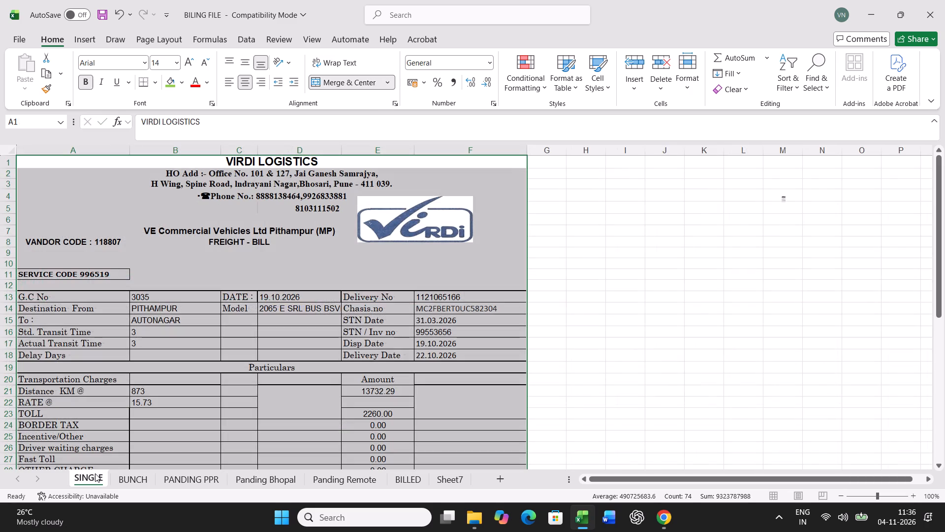
{"action": "key", "text": "ctrl+p"}
{"action": "left_click", "coordinate": [153, 97]}
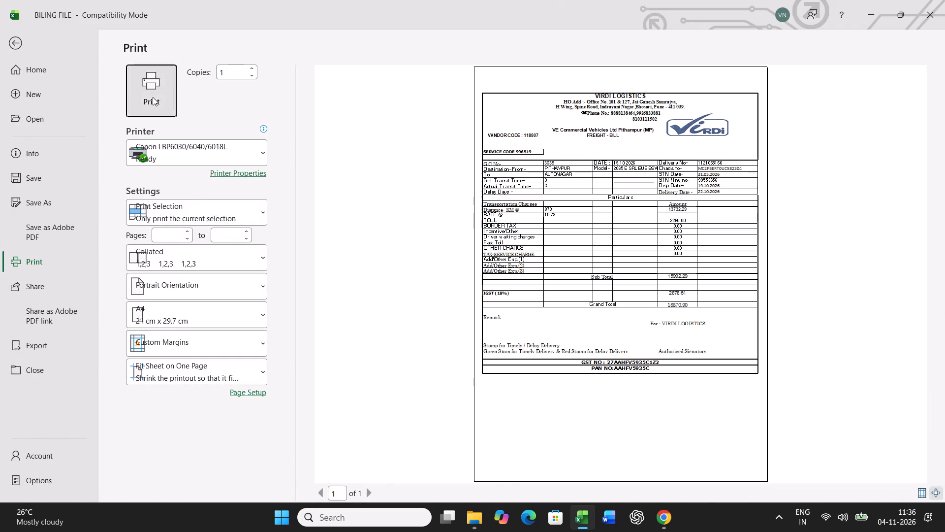
Copy bill row 11 of the BUNCH sheet and paste it as values only into row 39 of the lower table.
{"action": "left_click", "coordinate": [133, 478]}
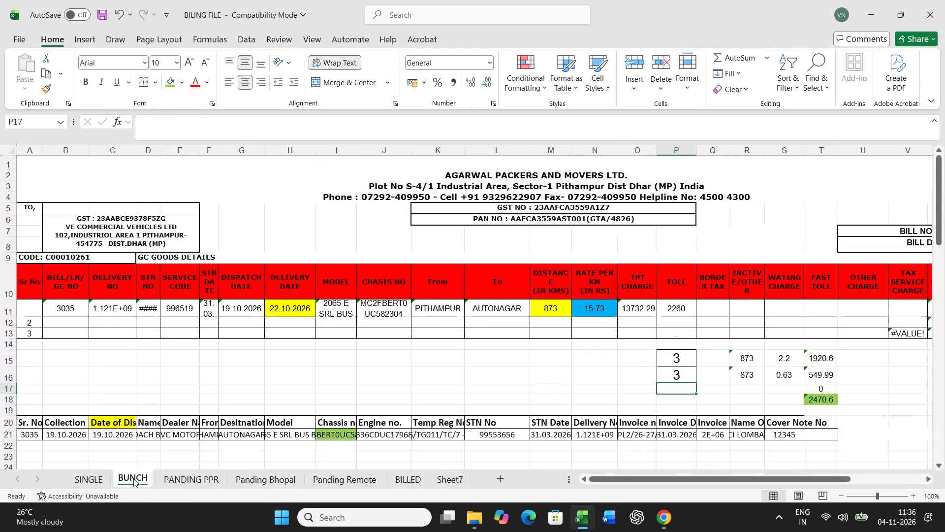
{"action": "left_click", "coordinate": [6, 307]}
{"action": "key", "text": "ctrl+c"}
{"action": "scroll", "coordinate": [370, 336], "scroll_direction": "down", "scroll_amount": 9}
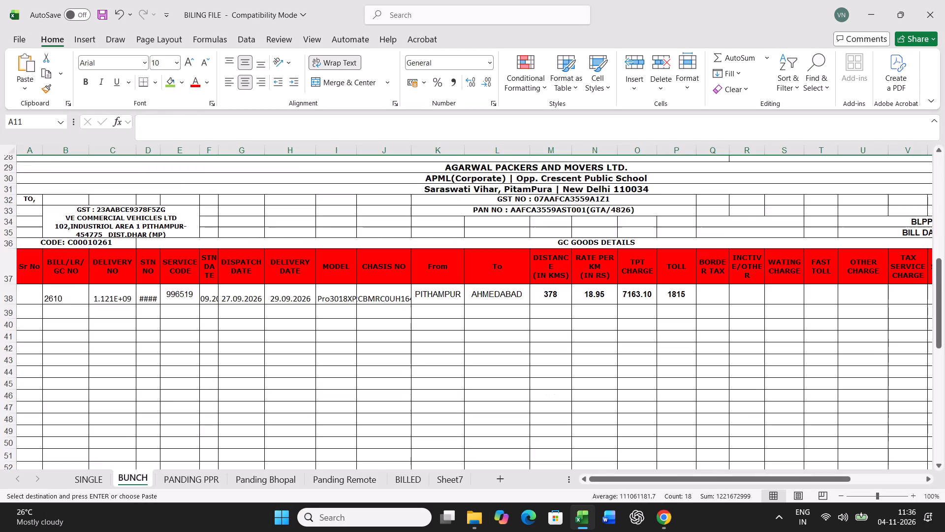
{"action": "scroll", "coordinate": [370, 336], "scroll_direction": "down", "scroll_amount": 5}
{"action": "scroll", "coordinate": [194, 314], "scroll_direction": "up", "scroll_amount": 2}
{"action": "right_click", "coordinate": [32, 279]}
{"action": "left_click", "coordinate": [84, 233]}
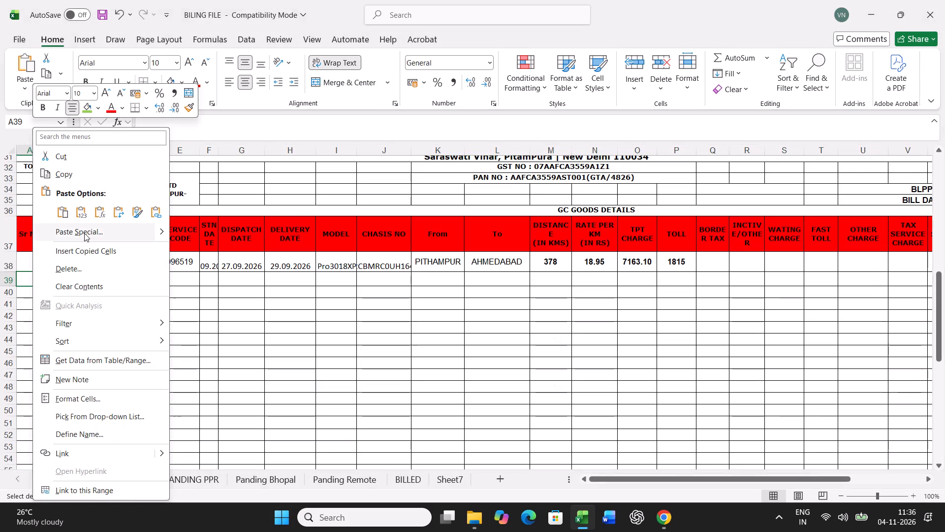
{"action": "left_click", "coordinate": [34, 202]}
{"action": "left_click", "coordinate": [216, 357]}
{"action": "left_click", "coordinate": [216, 357]}
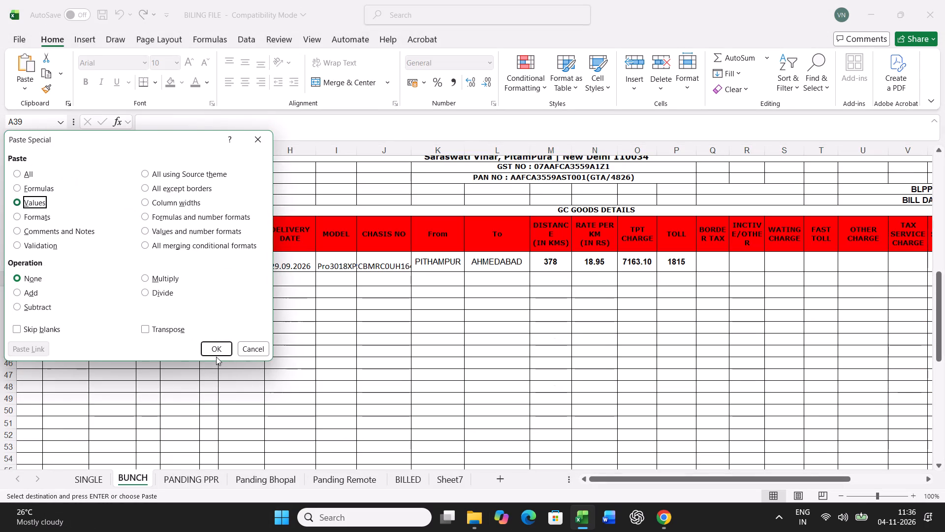
{"action": "left_click", "coordinate": [213, 344]}
Find chassis 591164 in the PANDING PPR sheet and fill its cell green.
{"action": "left_click", "coordinate": [197, 477]}
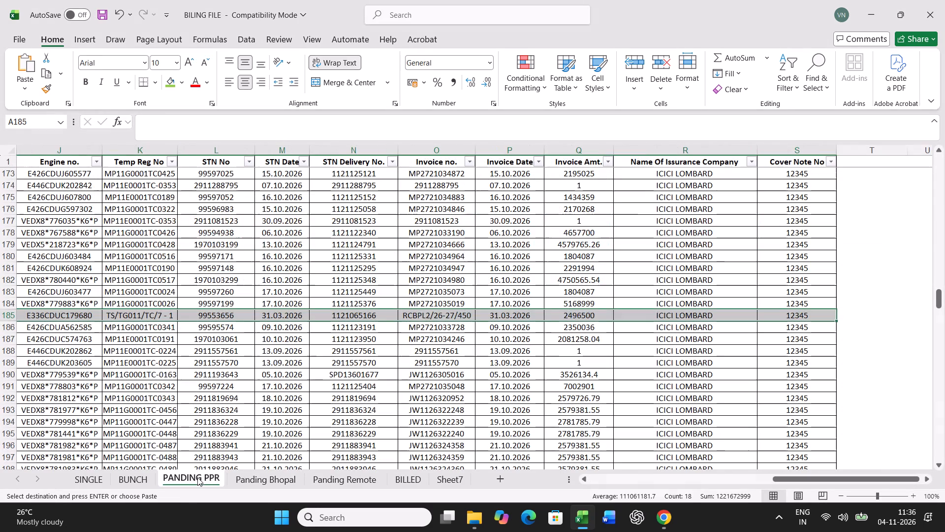
{"action": "left_click", "coordinate": [400, 378]}
{"action": "key", "text": "ctrl+f"}
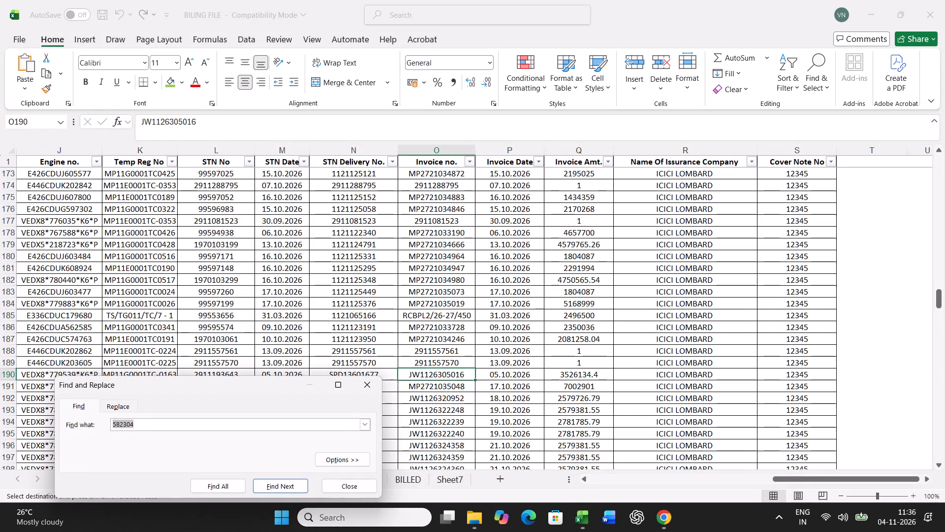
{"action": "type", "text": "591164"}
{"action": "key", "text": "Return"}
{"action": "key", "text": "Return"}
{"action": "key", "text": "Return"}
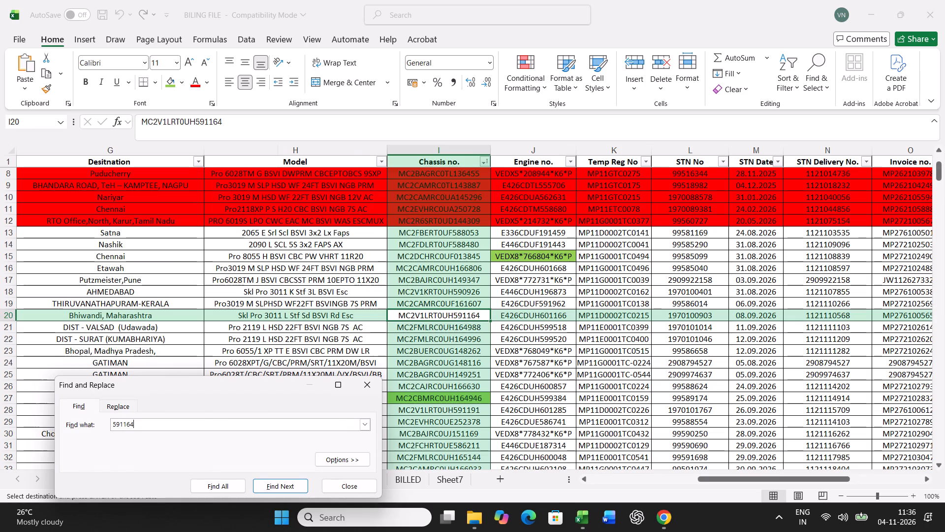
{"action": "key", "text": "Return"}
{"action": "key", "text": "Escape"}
{"action": "left_click", "coordinate": [170, 79]}
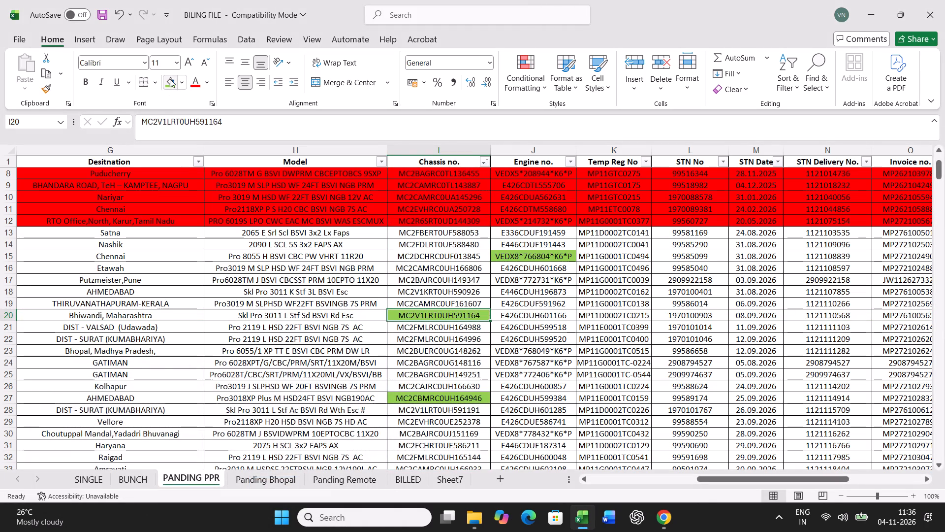
Copy the full chassis 591164 row from PANDING PPR and paste it over the BUNCH sheet's data row starting at A21.
{"action": "key", "text": "Left"}
{"action": "key", "text": "Left"}
{"action": "key", "text": "Left"}
{"action": "key", "text": "Left"}
{"action": "key", "text": "Left"}
{"action": "key", "text": "Left"}
{"action": "key", "text": "Left"}
{"action": "key", "text": "Left"}
{"action": "key", "text": "Left"}
{"action": "key", "text": "Left"}
{"action": "key", "text": "Left"}
{"action": "key", "text": "Left"}
{"action": "key", "text": "Left"}
{"action": "key", "text": "Left"}
{"action": "key", "text": "Left"}
{"action": "key", "text": "Left"}
{"action": "key", "text": "Left"}
{"action": "key", "text": "Left"}
{"action": "key", "text": "Left"}
{"action": "key", "text": "ctrl+shift+Right"}
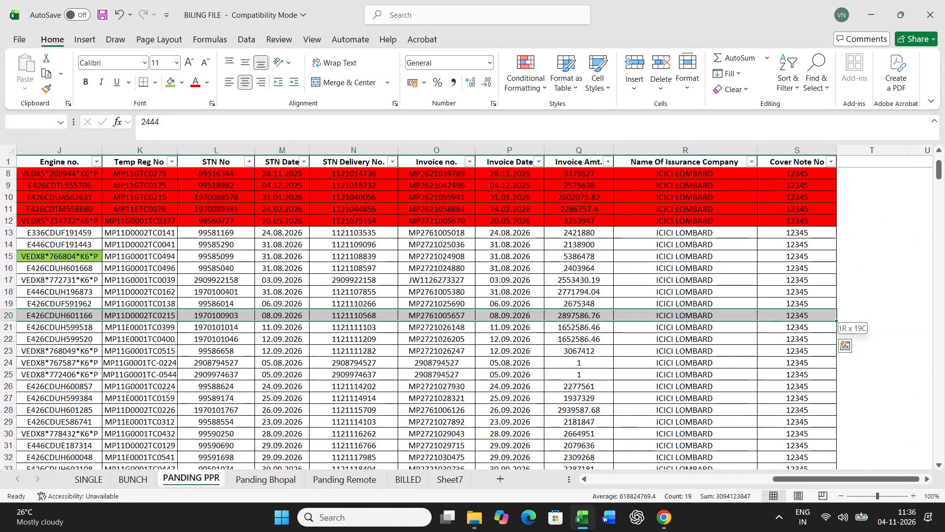
{"action": "key", "text": "ctrl+c"}
{"action": "left_click", "coordinate": [148, 487]}
{"action": "scroll", "coordinate": [142, 435], "scroll_direction": "up", "scroll_amount": 13}
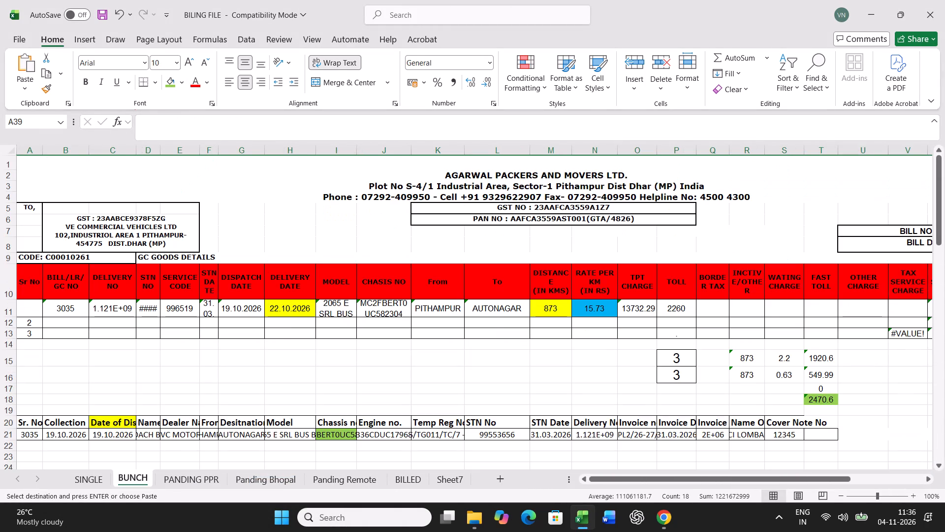
{"action": "left_click", "coordinate": [28, 438]}
{"action": "key", "text": "ctrl+v"}
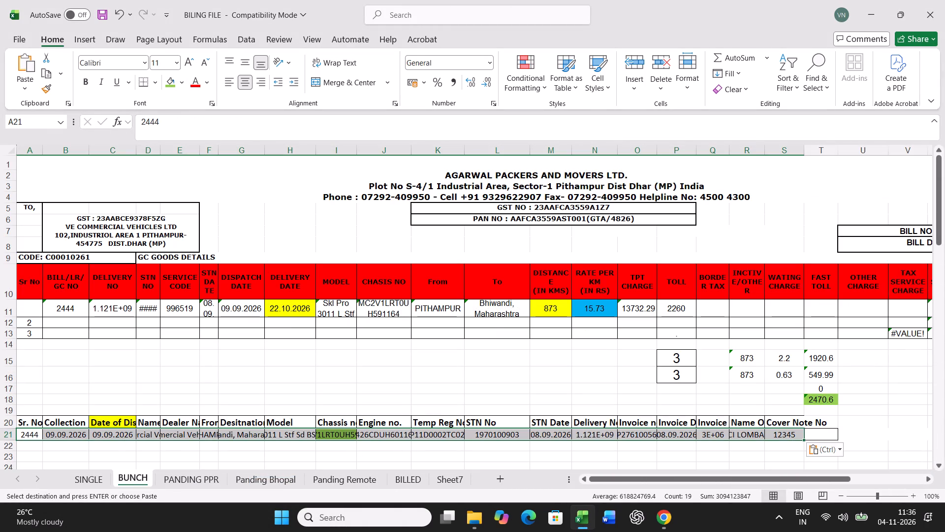
In the LR 2444 bill row, set delivery date 11.09.2026, distance 546 km, rate 16.85 and toll 3533.
{"action": "left_click", "coordinate": [297, 311]}
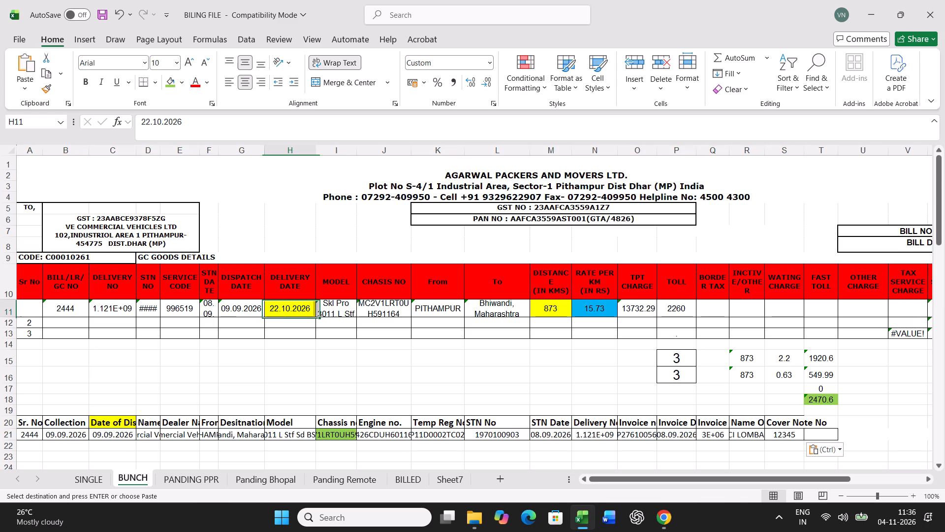
{"action": "type", "text": "11.09.2026"}
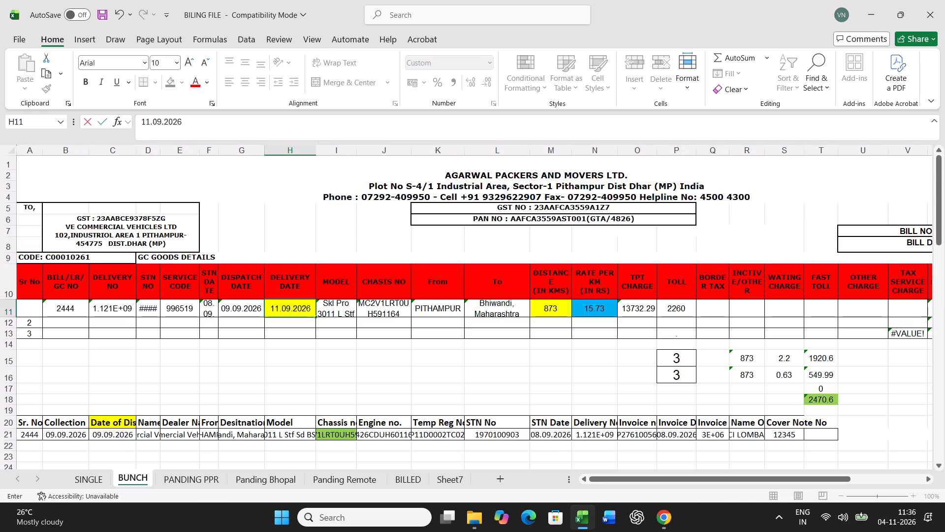
{"action": "key", "text": "Right"}
{"action": "key", "text": "Right"}
{"action": "key", "text": "Right"}
{"action": "key", "text": "Right"}
{"action": "key", "text": "Right"}
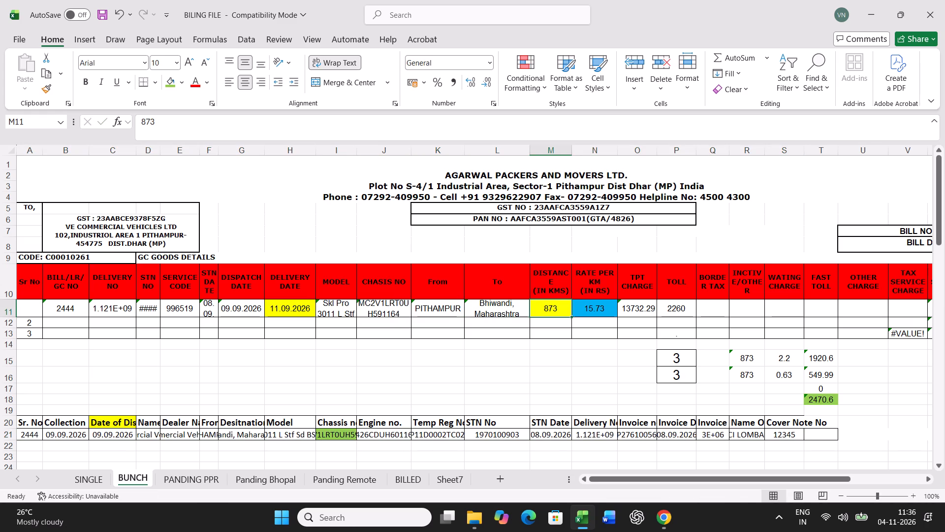
{"action": "type", "text": "546"}
{"action": "key", "text": "Right"}
{"action": "type", "text": "16.85"}
{"action": "key", "text": "Right"}
{"action": "key", "text": "Right"}
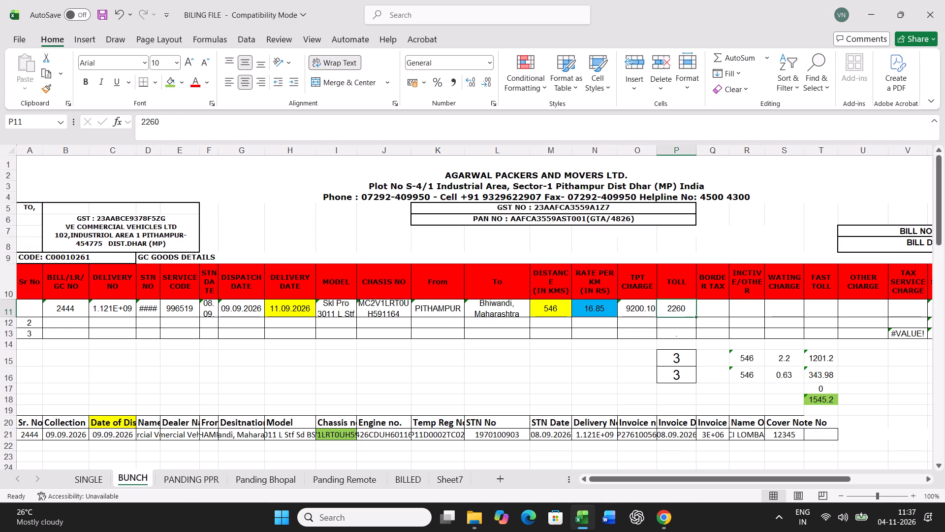
{"action": "type", "text": "3533"}
{"action": "key", "text": "Return"}
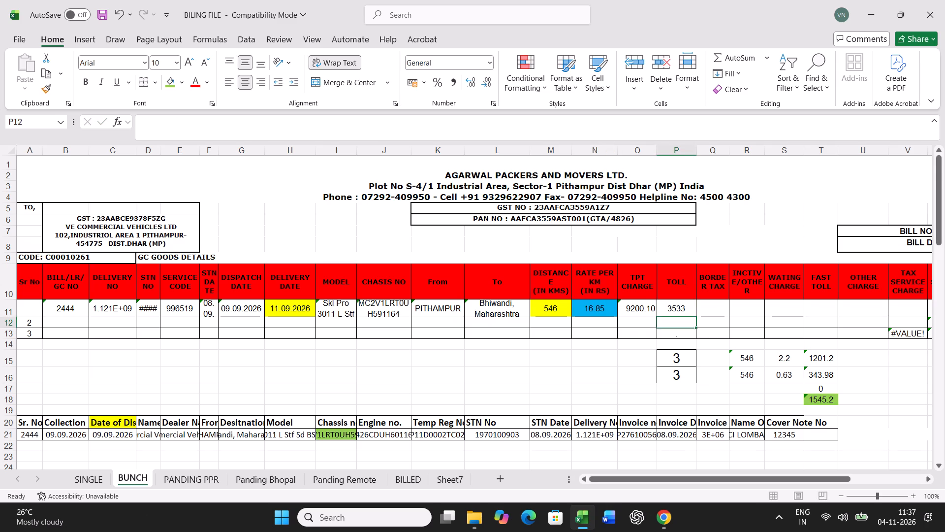
Set both the standard and actual transit time values in P15 and P16 to 2.
{"action": "key", "text": "Return"}
{"action": "key", "text": "Return"}
{"action": "key", "text": "Return"}
{"action": "key", "text": "2"}
{"action": "key", "text": "Return"}
{"action": "key", "text": "2"}
{"action": "key", "text": "Return"}
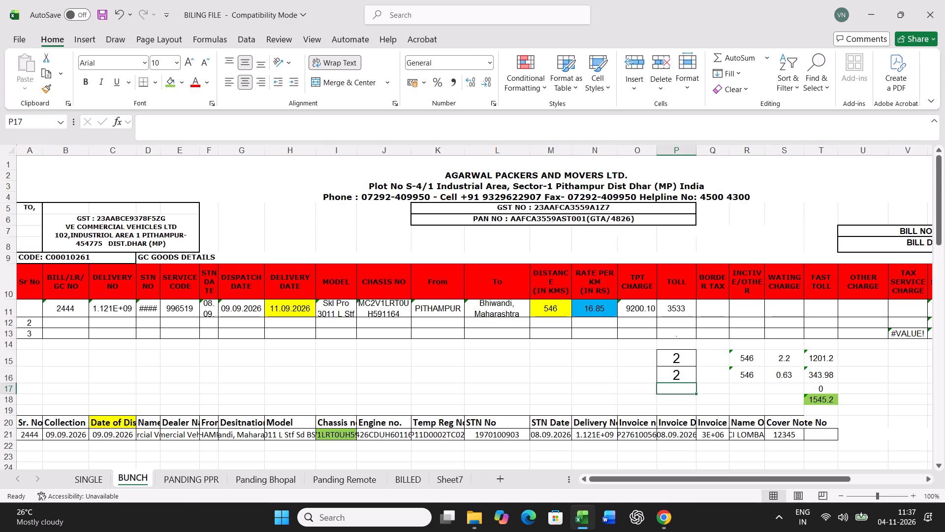
Print the LR 2444 freight bill from the SINGLE sheet.
{"action": "left_click", "coordinate": [105, 470]}
{"action": "key", "text": "ctrl+p"}
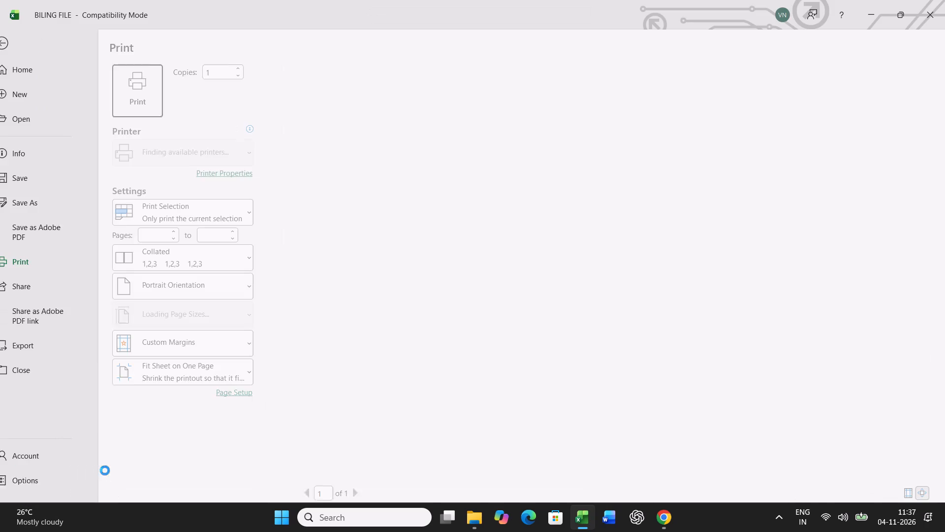
{"action": "left_click", "coordinate": [157, 92]}
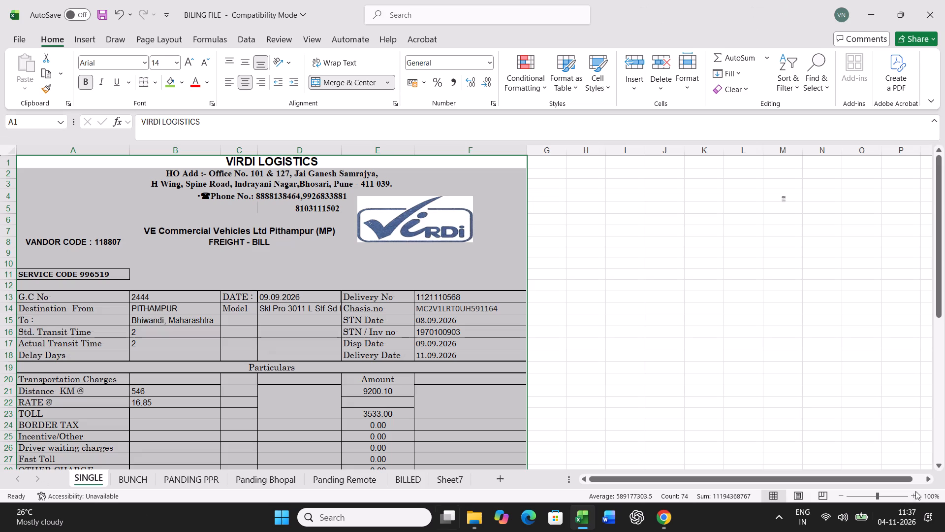
Copy bill row 11 of the BUNCH sheet and paste it as values only into row 40 of the lower table.
{"action": "left_click", "coordinate": [136, 479]}
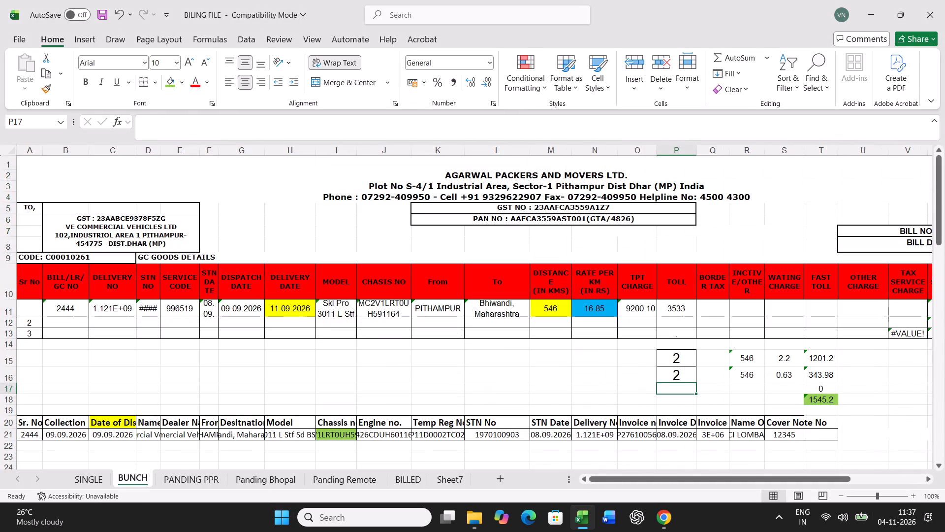
{"action": "left_click", "coordinate": [6, 308]}
{"action": "key", "text": "ctrl+c"}
{"action": "scroll", "coordinate": [273, 321], "scroll_direction": "down", "scroll_amount": 16}
{"action": "scroll", "coordinate": [274, 322], "scroll_direction": "up", "scroll_amount": 4}
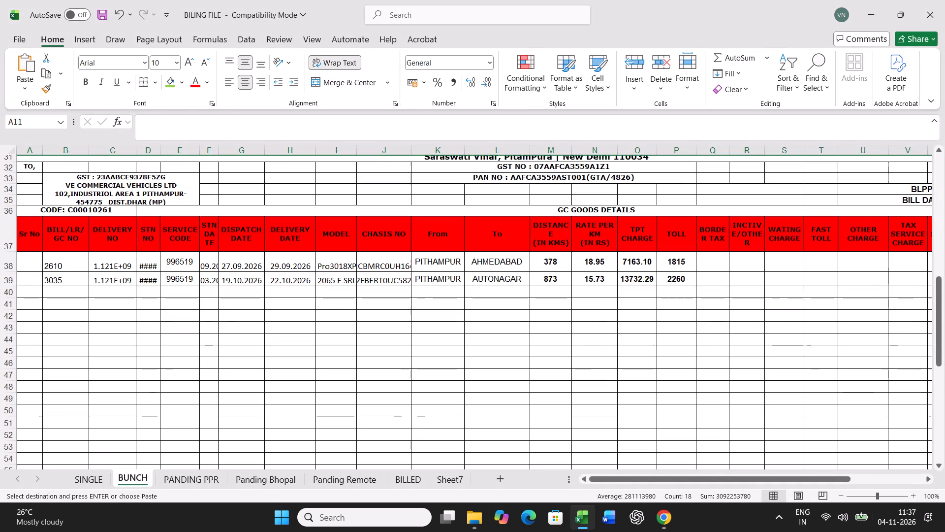
{"action": "right_click", "coordinate": [31, 291]}
{"action": "left_click", "coordinate": [71, 232]}
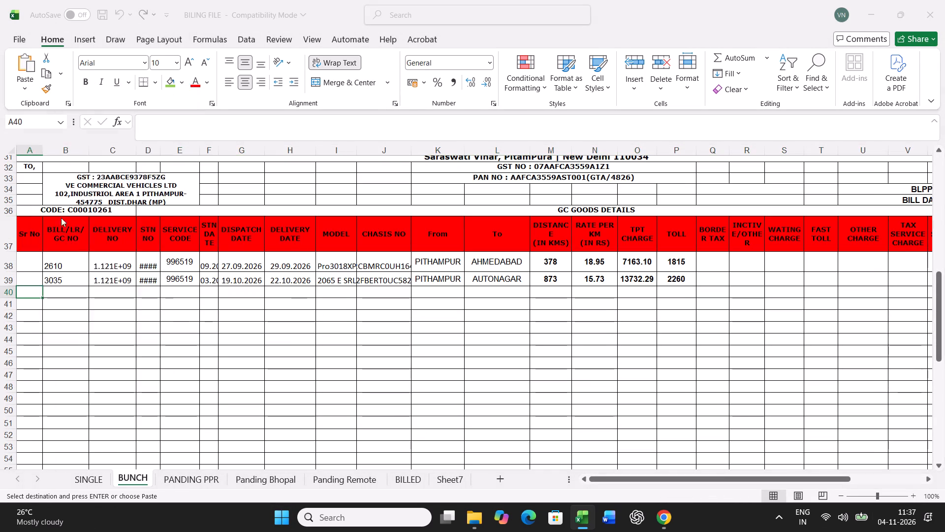
{"action": "left_click", "coordinate": [39, 201]}
{"action": "left_click", "coordinate": [218, 347]}
Find chassis 164470 in the PANDING PPR sheet and fill its cell green.
{"action": "left_click", "coordinate": [191, 485]}
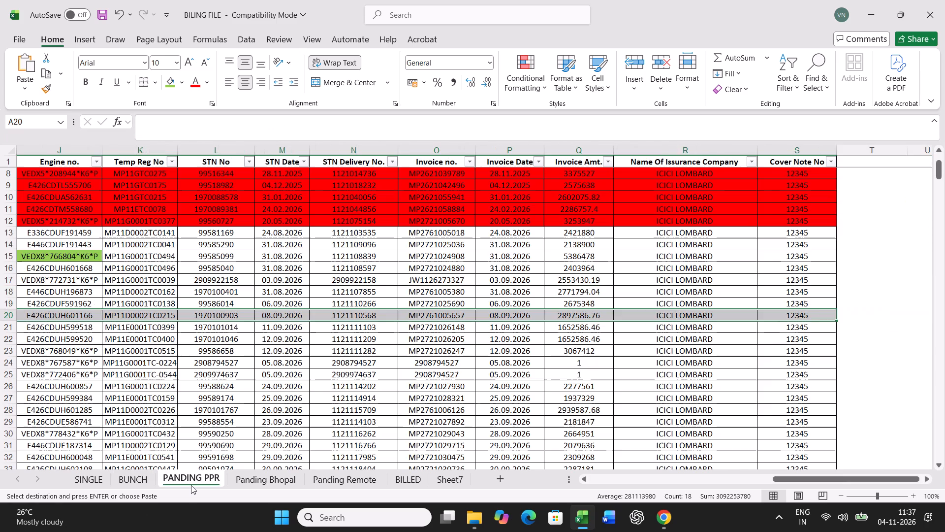
{"action": "left_click", "coordinate": [308, 397]}
{"action": "key", "text": "ctrl+f"}
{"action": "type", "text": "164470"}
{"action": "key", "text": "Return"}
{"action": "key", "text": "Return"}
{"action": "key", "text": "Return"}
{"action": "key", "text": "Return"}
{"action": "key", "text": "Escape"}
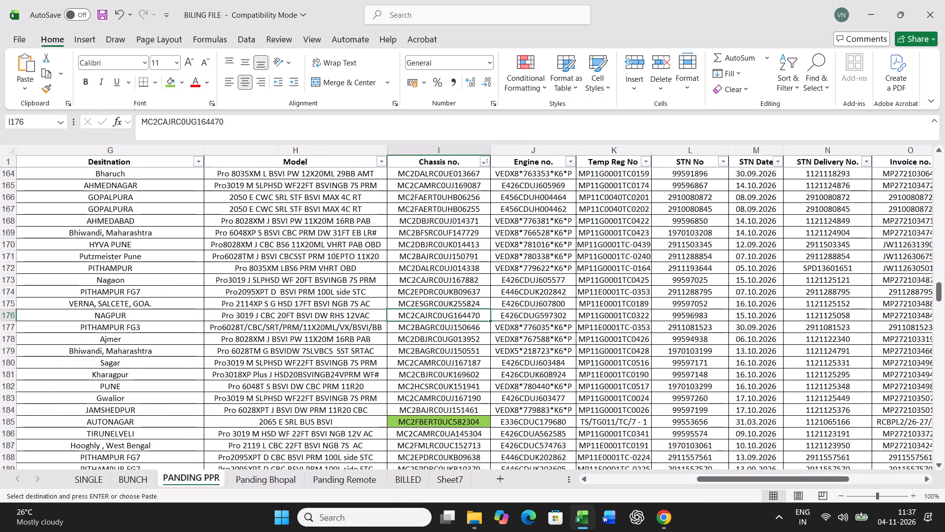
{"action": "left_click", "coordinate": [171, 84]}
Copy the full chassis 164470 row from PANDING PPR and paste it over the BUNCH sheet's data row starting at A21.
{"action": "key", "text": "Left"}
{"action": "key", "text": "Left"}
{"action": "key", "text": "Left"}
{"action": "key", "text": "Left"}
{"action": "key", "text": "Left"}
{"action": "key", "text": "Left"}
{"action": "key", "text": "Left"}
{"action": "key", "text": "Left"}
{"action": "key", "text": "Left"}
{"action": "key", "text": "Left"}
{"action": "key", "text": "Left"}
{"action": "key", "text": "Left"}
{"action": "key", "text": "Left"}
{"action": "key", "text": "Left"}
{"action": "key", "text": "Left"}
{"action": "key", "text": "Left"}
{"action": "key", "text": "Left"}
{"action": "key", "text": "Left"}
{"action": "key", "text": "Left"}
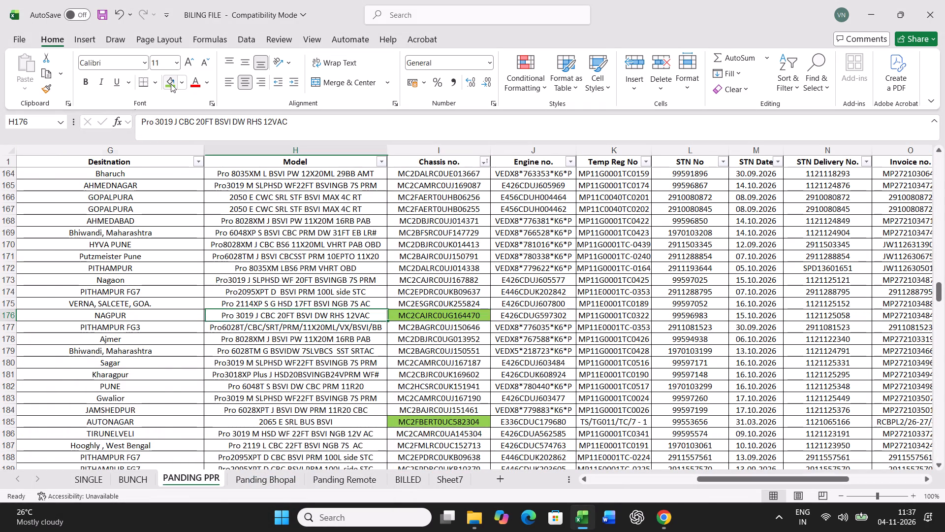
{"action": "key", "text": "ctrl+shift+Right"}
{"action": "key", "text": "ctrl+c"}
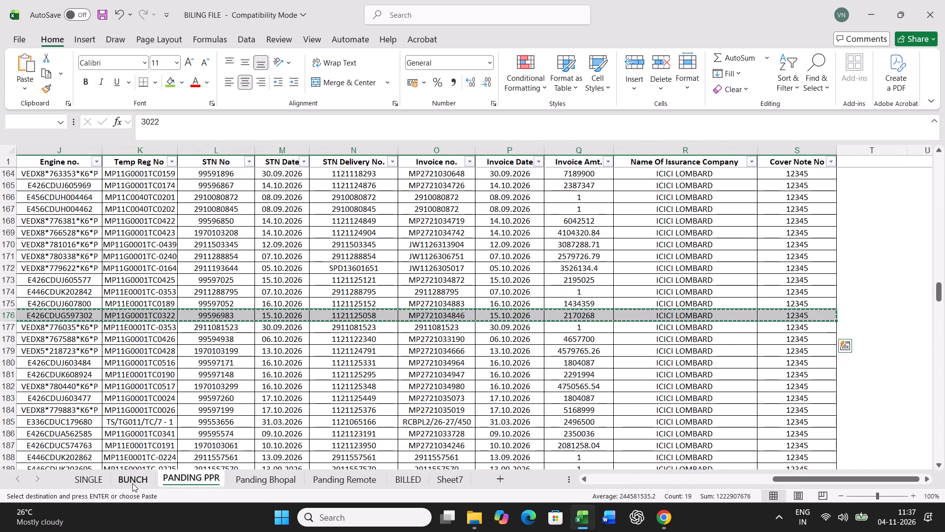
{"action": "left_click", "coordinate": [132, 483]}
{"action": "scroll", "coordinate": [167, 373], "scroll_direction": "up", "scroll_amount": 13}
{"action": "left_click", "coordinate": [24, 441]}
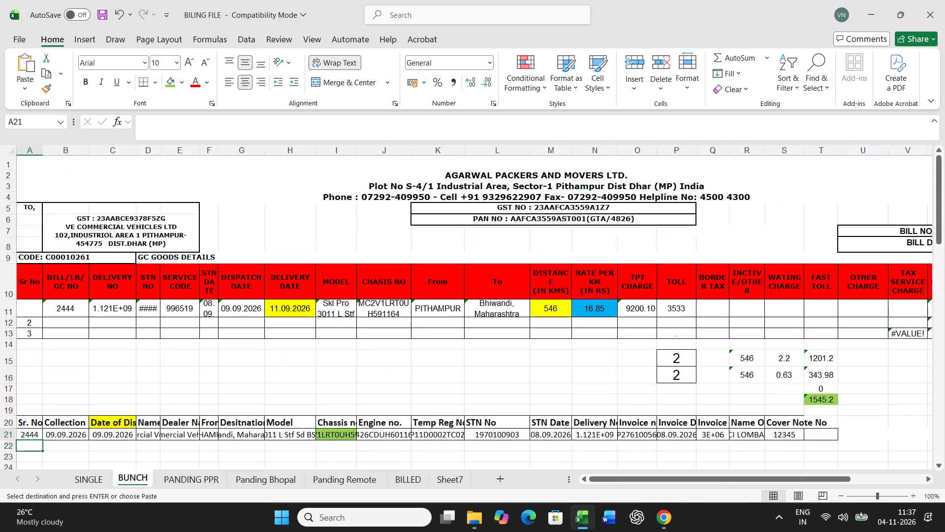
{"action": "left_click", "coordinate": [26, 437]}
{"action": "key", "text": "ctrl+v"}
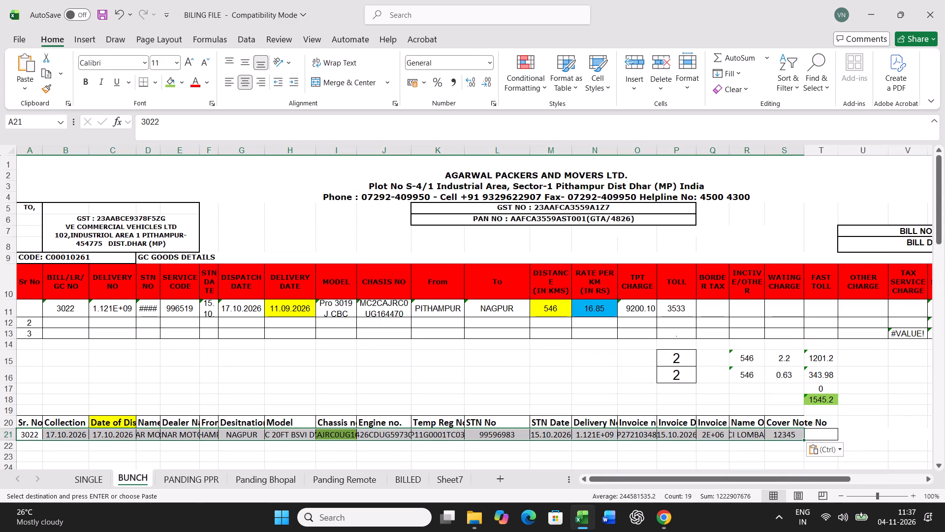
Change the dispatch date in the LR 3022 data row to 18.10.2026.
{"action": "left_click", "coordinate": [125, 436]}
{"action": "type", "text": "18.10.2026"}
{"action": "key", "text": "Return"}
Set the delivery date in bill row 11 of the BUNCH sheet to 20.10.2026.
{"action": "left_click", "coordinate": [294, 313]}
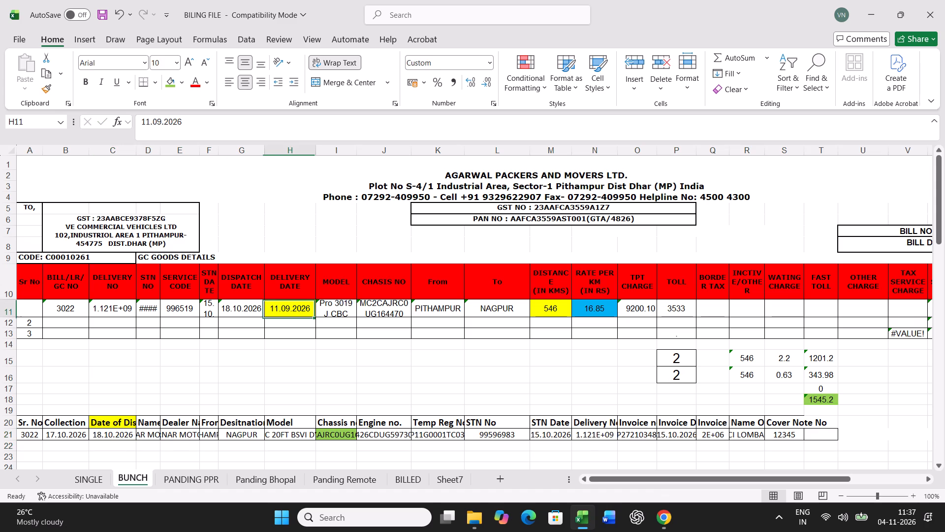
{"action": "type", "text": "20.10.2026"}
{"action": "key", "text": "Right"}
Fill in bill row 11 for LR 3022 with distance 482 km, rate 18.85 per km and toll 2540.
{"action": "key", "text": "Right"}
{"action": "key", "text": "Right"}
{"action": "key", "text": "Right"}
{"action": "key", "text": "Right"}
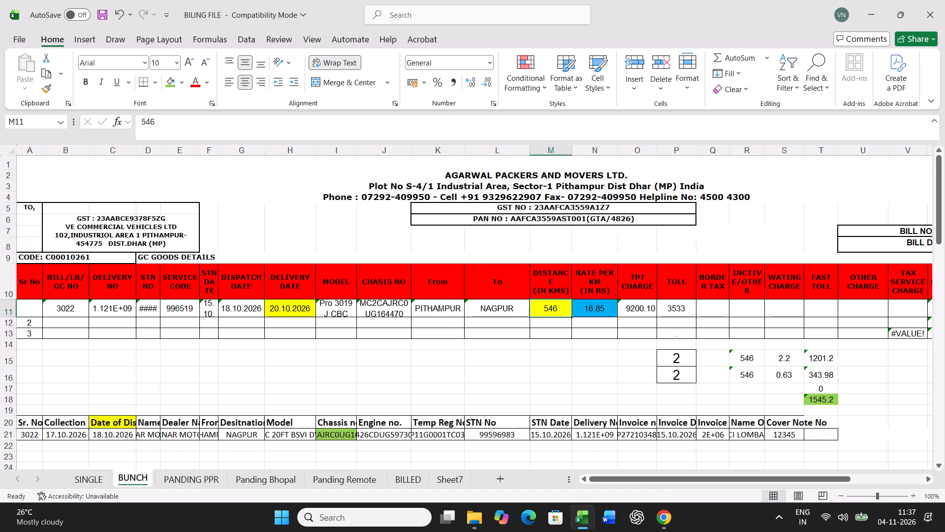
{"action": "type", "text": "482"}
{"action": "key", "text": "Right"}
{"action": "type", "text": "18.85"}
{"action": "key", "text": "Right"}
{"action": "key", "text": "Right"}
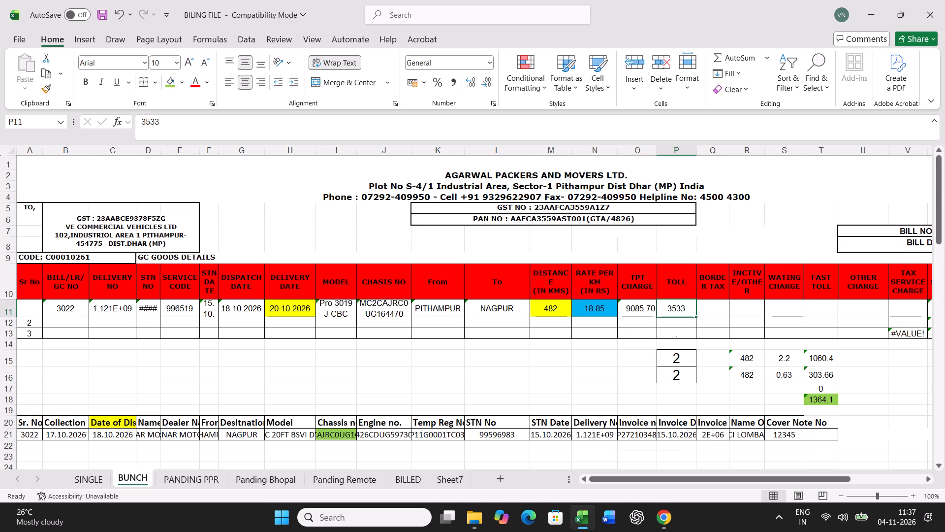
{"action": "type", "text": "2540"}
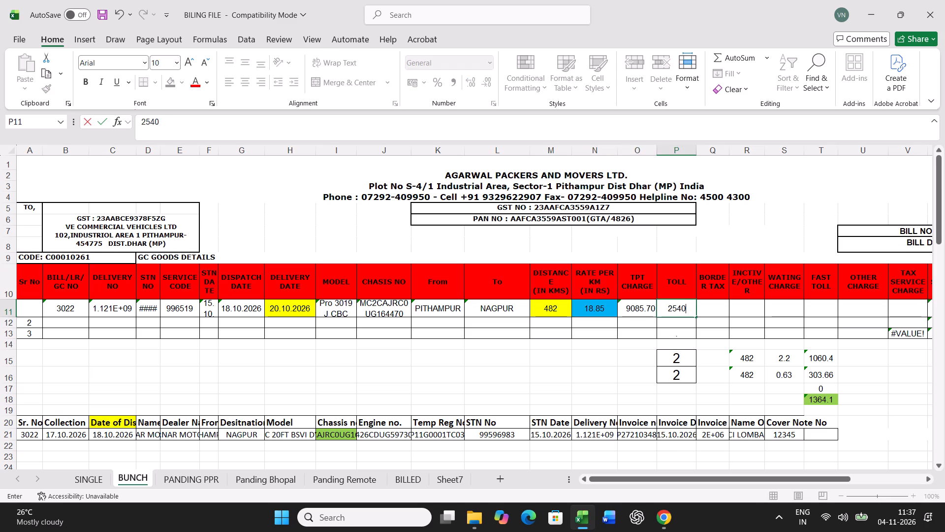
{"action": "key", "text": "Return"}
{"action": "key", "text": "Return"}
{"action": "key", "text": "Return"}
{"action": "key", "text": "Return"}
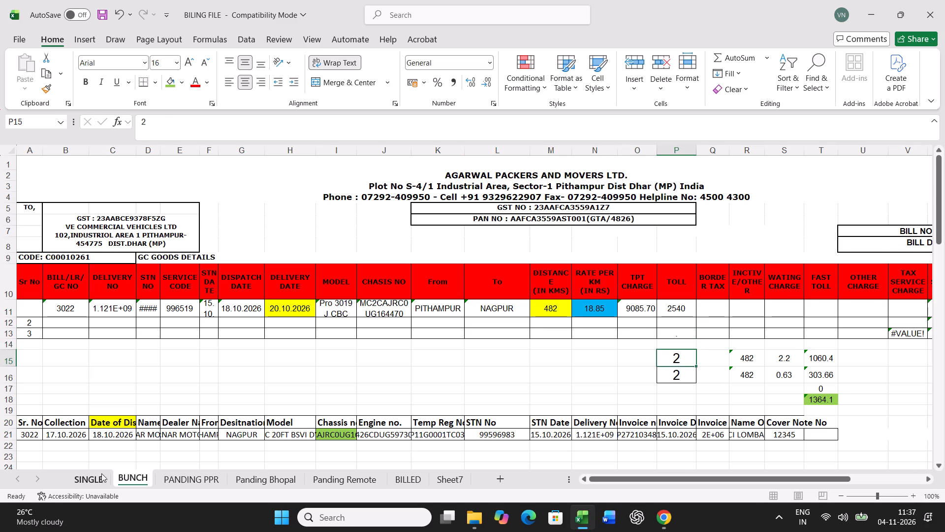
Print the freight bill for LR 3022 from the SINGLE sheet.
{"action": "left_click", "coordinate": [99, 474]}
{"action": "key", "text": "ctrl+p"}
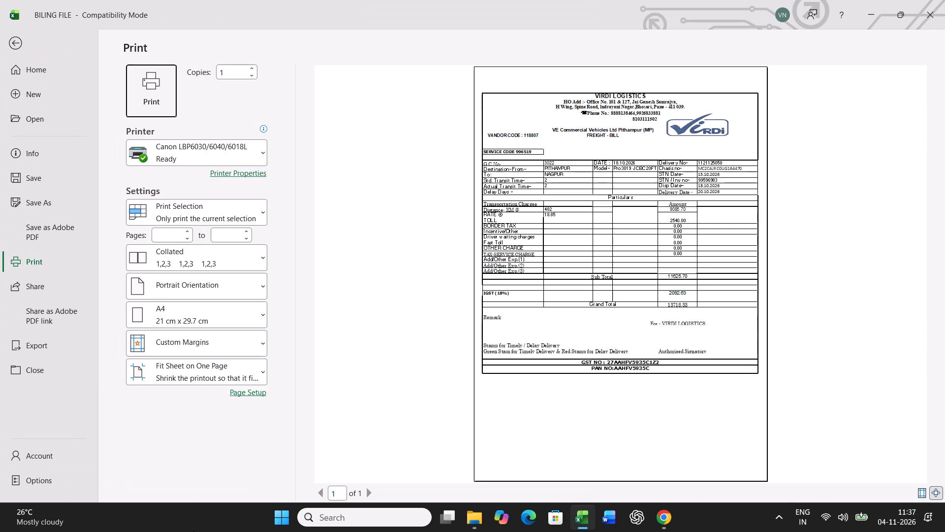
{"action": "left_click", "coordinate": [146, 93]}
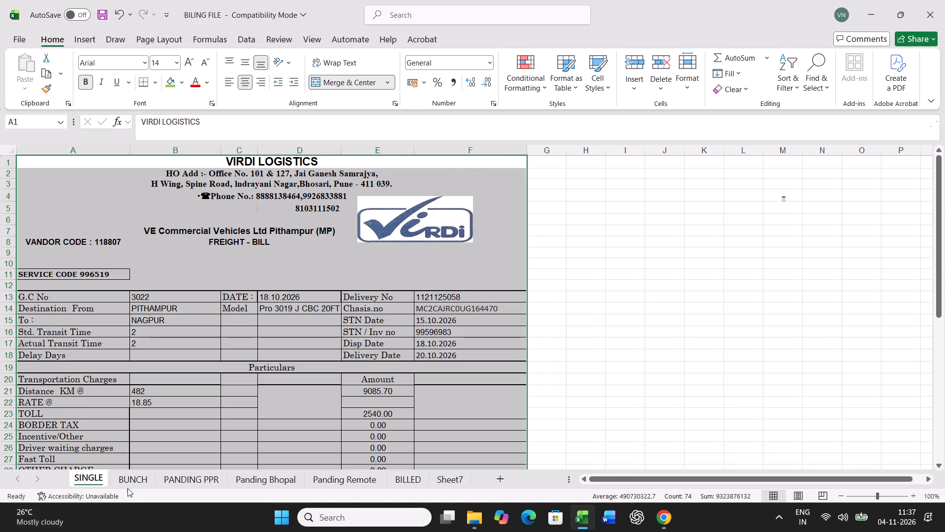
Copy bill row 11 of the BUNCH sheet and paste it as values only into row 41 of the lower table.
{"action": "left_click", "coordinate": [129, 480]}
{"action": "left_click", "coordinate": [12, 306]}
{"action": "key", "text": "ctrl+c"}
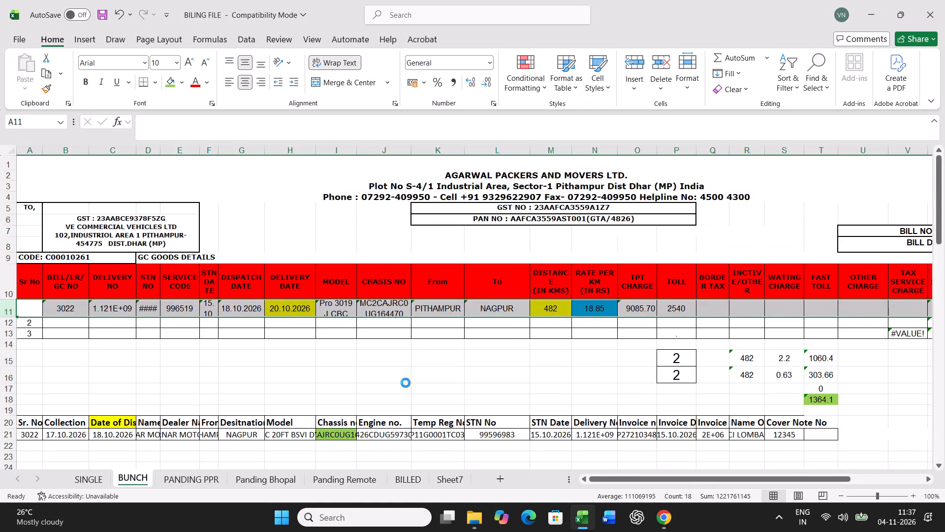
{"action": "scroll", "coordinate": [406, 383], "scroll_direction": "down", "scroll_amount": 11}
{"action": "right_click", "coordinate": [24, 348]}
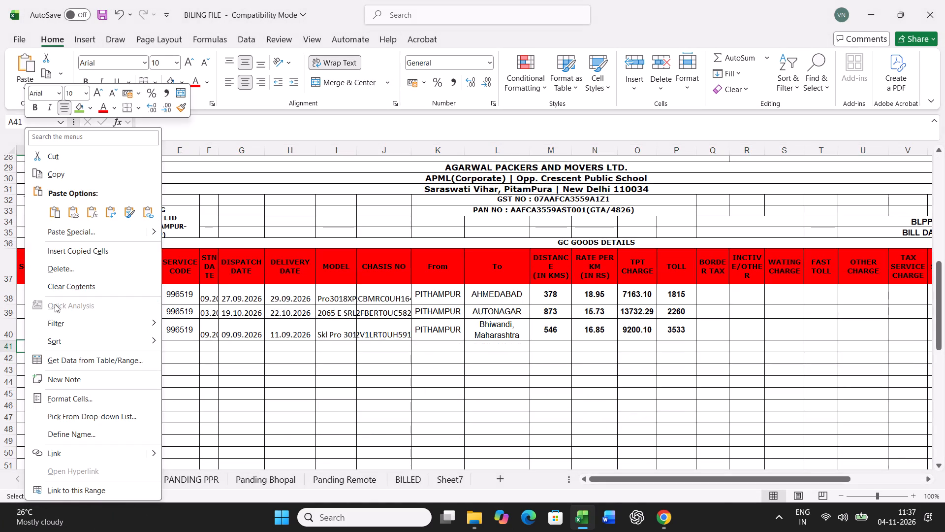
{"action": "left_click", "coordinate": [88, 237]}
{"action": "left_click", "coordinate": [33, 203]}
{"action": "left_click", "coordinate": [209, 352]}
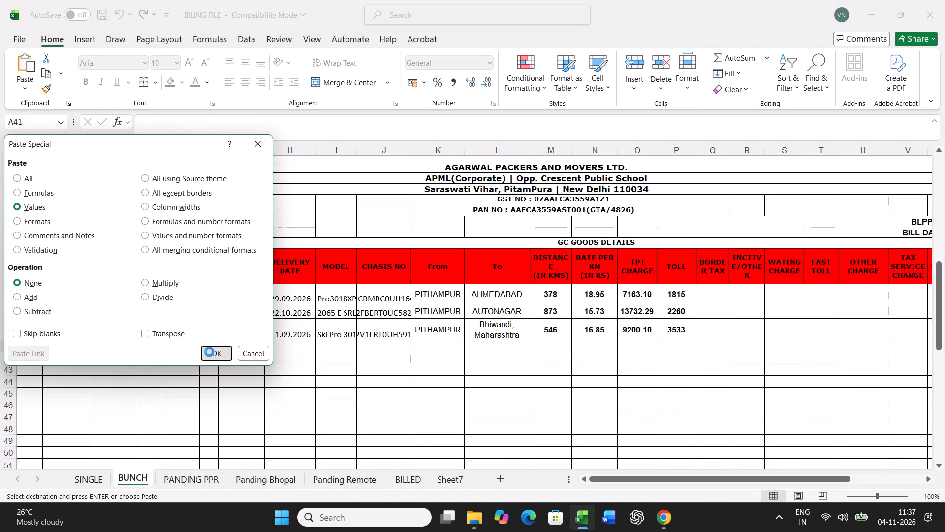
Find chassis 162123 in the PANDING PPR sheet and fill its cell green.
{"action": "left_click", "coordinate": [196, 479]}
{"action": "left_click", "coordinate": [390, 363]}
{"action": "key", "text": "ctrl+f"}
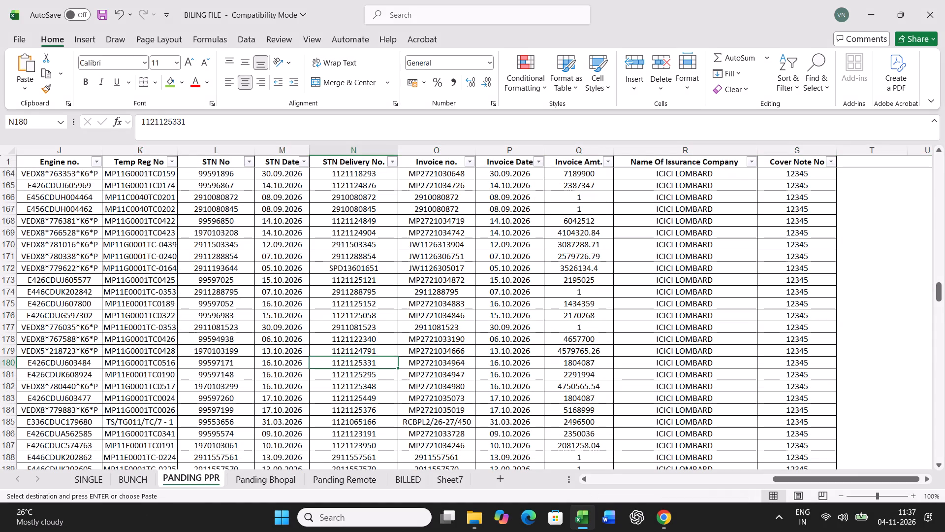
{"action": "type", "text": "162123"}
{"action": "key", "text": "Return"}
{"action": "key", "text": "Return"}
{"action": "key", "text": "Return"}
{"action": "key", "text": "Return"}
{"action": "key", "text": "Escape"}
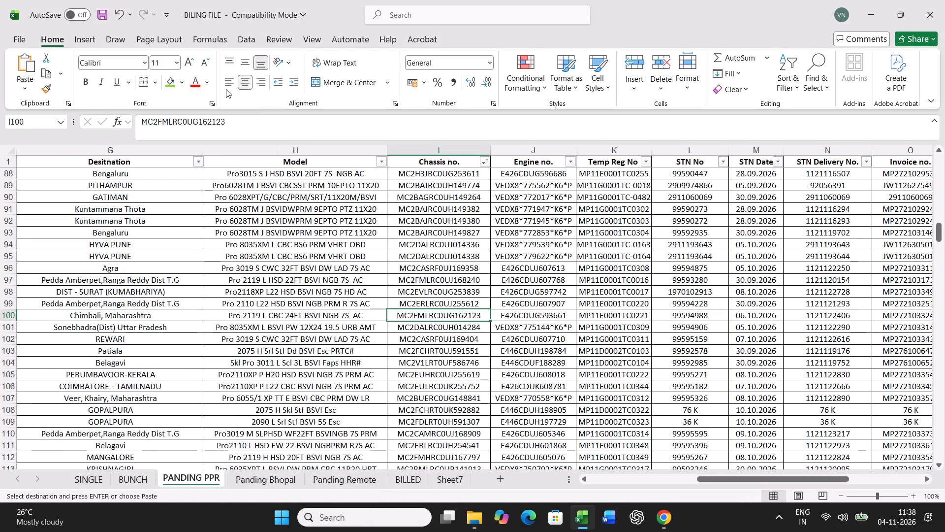
{"action": "left_click", "coordinate": [166, 82]}
Change the destination of chassis 162123 in PANDING PPR to PUNE.
{"action": "key", "text": "Left"}
{"action": "key", "text": "Left"}
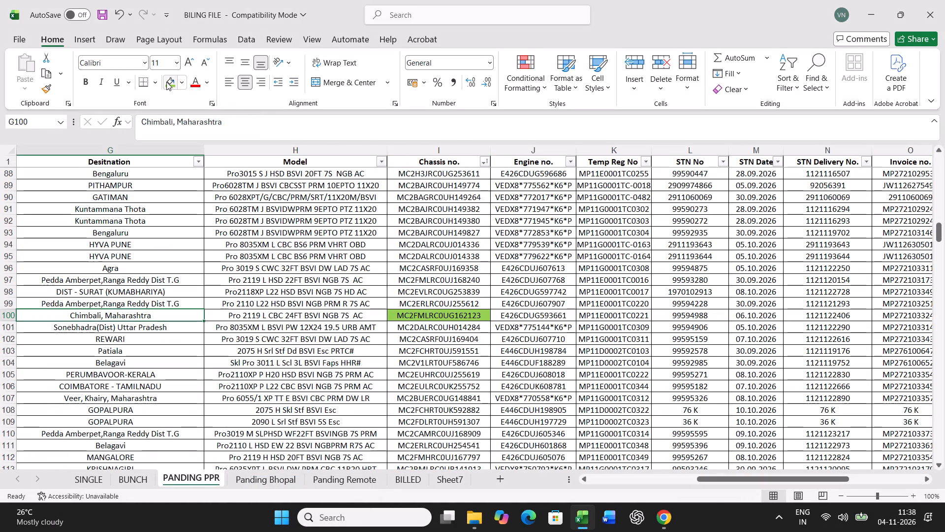
{"action": "type", "text": "PUNE"}
{"action": "key", "text": "Right"}
Copy the full chassis 162123 row from PANDING PPR and paste it over the BUNCH sheet's data row starting at A21.
{"action": "key", "text": "Left"}
{"action": "key", "text": "Left"}
{"action": "key", "text": "Left"}
{"action": "key", "text": "Left"}
{"action": "key", "text": "Left"}
{"action": "key", "text": "Left"}
{"action": "key", "text": "Left"}
{"action": "key", "text": "Left"}
{"action": "key", "text": "Left"}
{"action": "key", "text": "Left"}
{"action": "key", "text": "Left"}
{"action": "key", "text": "Left"}
{"action": "key", "text": "Left"}
{"action": "key", "text": "Left"}
{"action": "key", "text": "Left"}
{"action": "key", "text": "Left"}
{"action": "key", "text": "Left"}
{"action": "key", "text": "Left"}
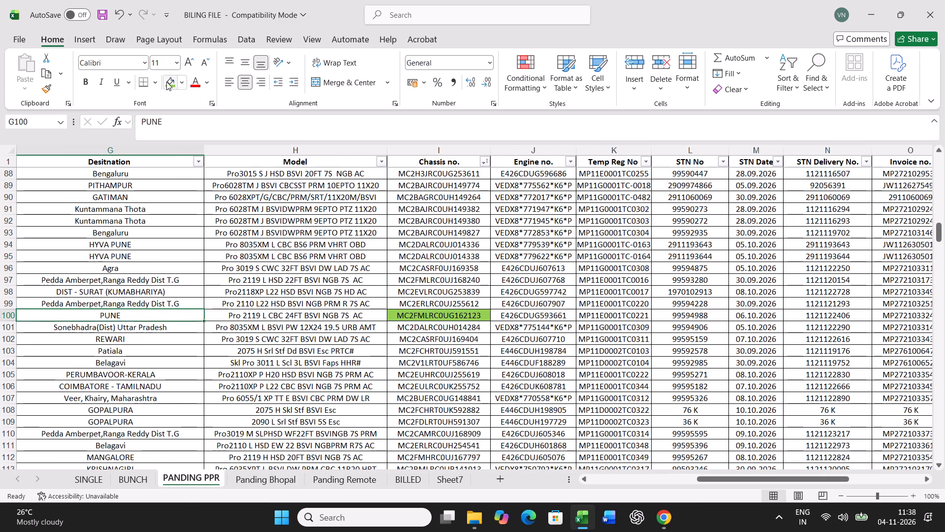
{"action": "key", "text": "ctrl+shift+Right"}
{"action": "key", "text": "ctrl+c"}
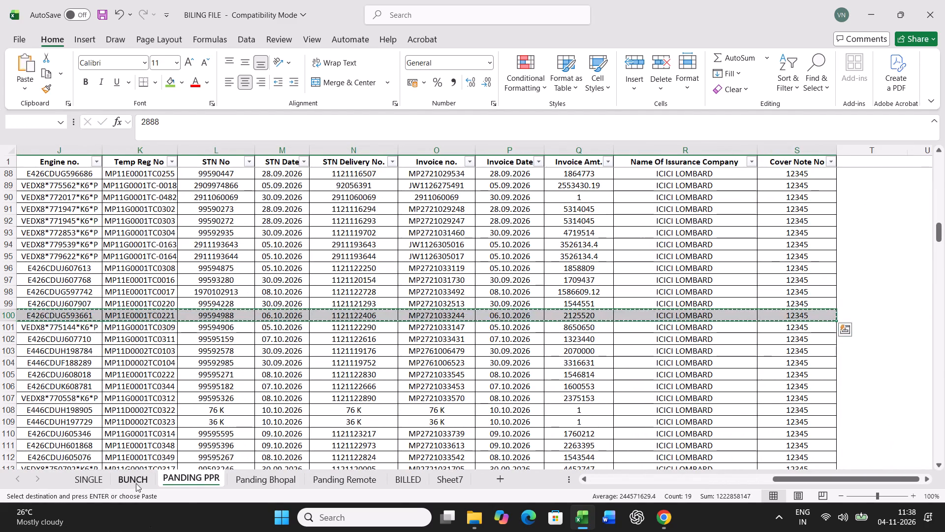
{"action": "left_click", "coordinate": [136, 483]}
{"action": "scroll", "coordinate": [198, 364], "scroll_direction": "up", "scroll_amount": 11}
{"action": "left_click", "coordinate": [29, 434]}
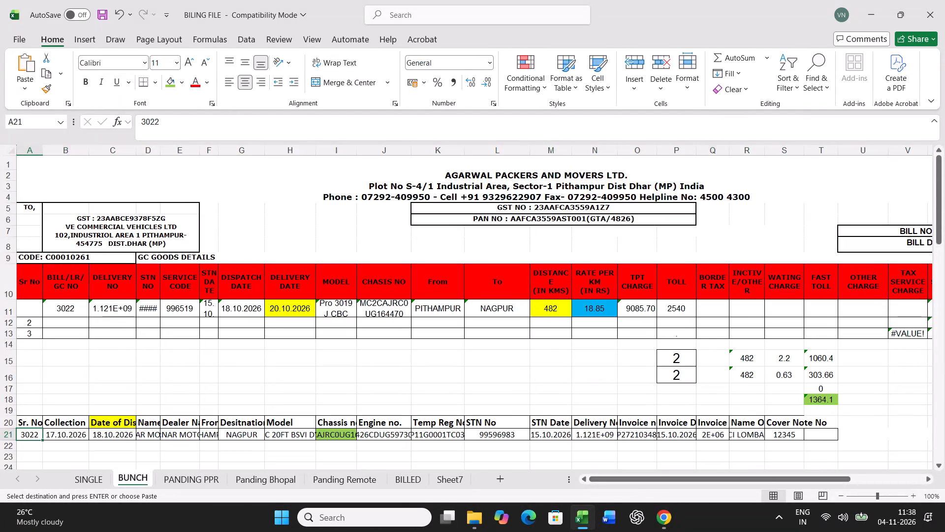
{"action": "key", "text": "ctrl+v"}
Change the dispatch date in the LR 2888 data row to 19.10.2026.
{"action": "left_click", "coordinate": [107, 434]}
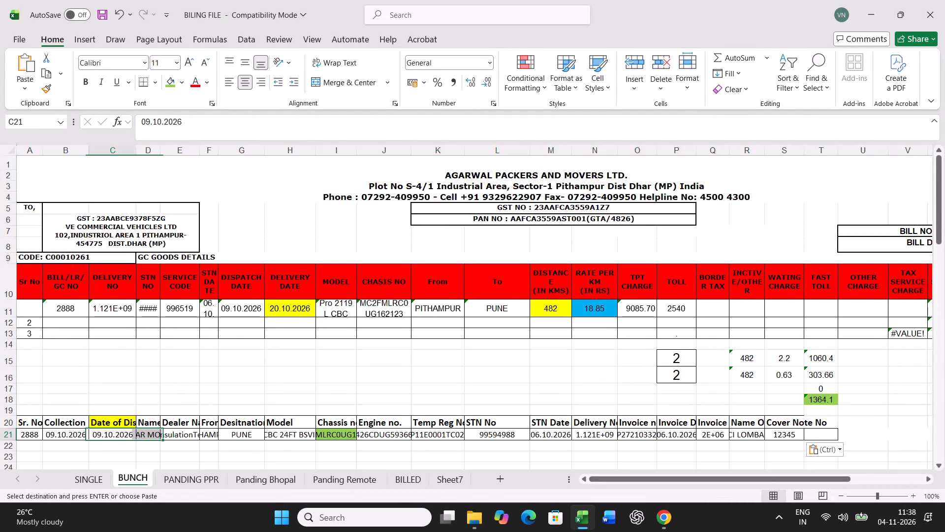
{"action": "type", "text": "19.10.2026"}
{"action": "key", "text": "Return"}
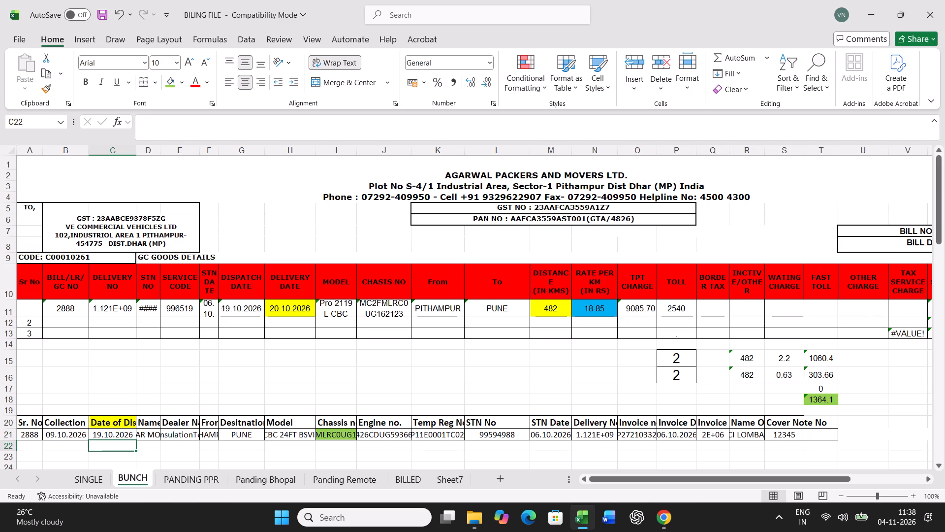
Set the delivery date in bill row 11 of the BUNCH sheet to 21.10.2026.
{"action": "left_click", "coordinate": [294, 303]}
{"action": "type", "text": "21.1."}
{"action": "key", "text": "BackSpace"}
{"action": "type", "text": "0.2026"}
{"action": "key", "text": "Right"}
Set the distance to 554 km and the toll to 2680 in bill row 11 for LR 2888.
{"action": "key", "text": "Right"}
{"action": "key", "text": "Right"}
{"action": "key", "text": "Right"}
{"action": "key", "text": "Right"}
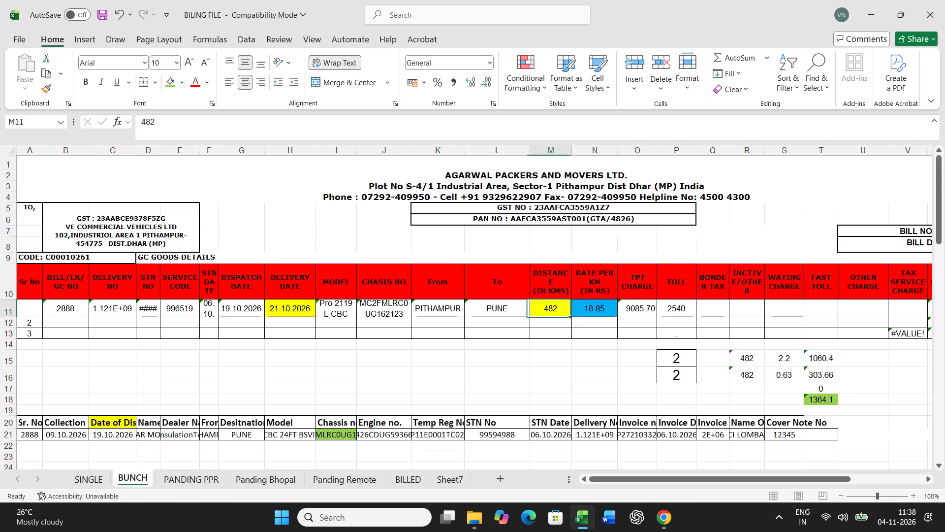
{"action": "type", "text": "554"}
{"action": "key", "text": "Right"}
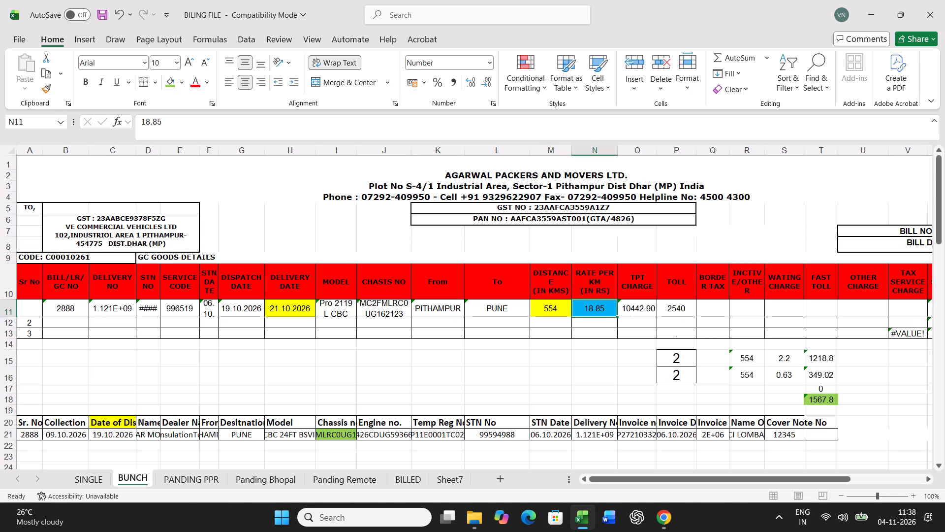
{"action": "key", "text": "Right"}
{"action": "key", "text": "Right"}
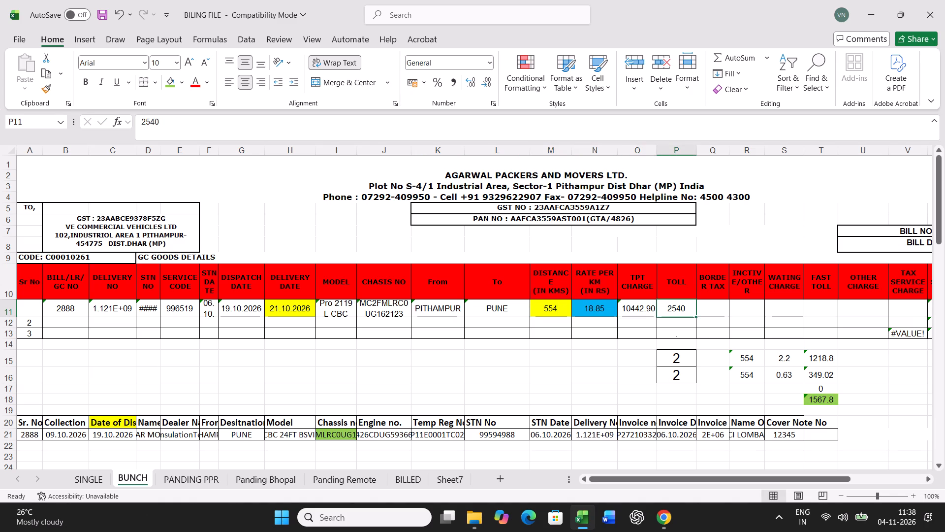
{"action": "type", "text": "2680"}
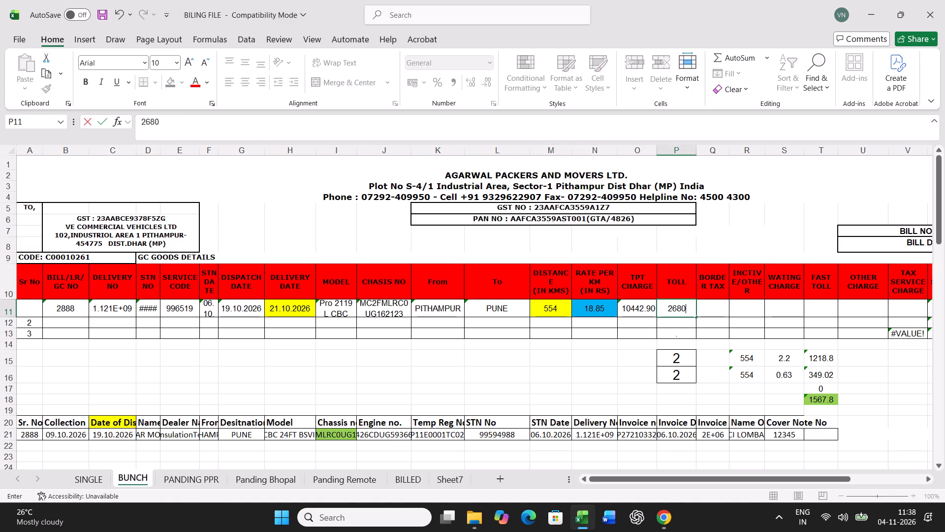
{"action": "key", "text": "Return"}
{"action": "key", "text": "Return"}
{"action": "key", "text": "Return"}
{"action": "key", "text": "Return"}
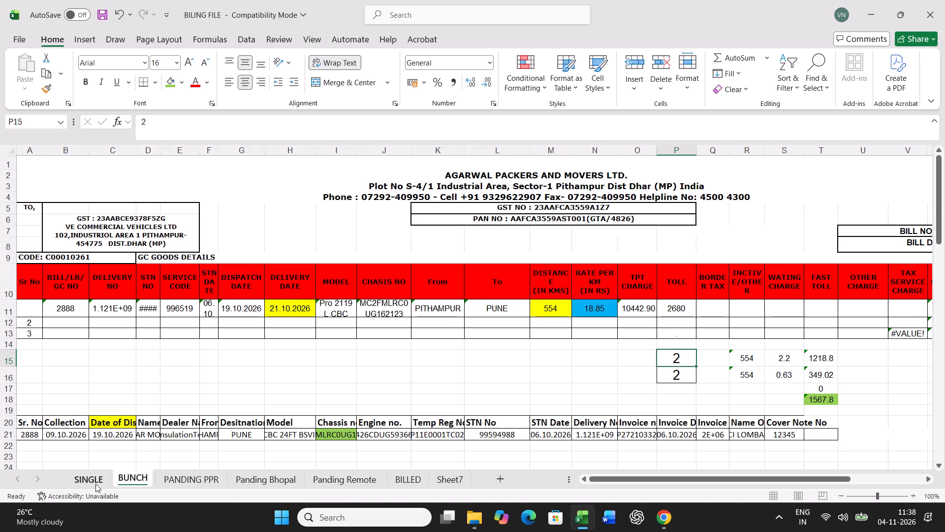
Print the freight bill for LR 2888 from the SINGLE sheet.
{"action": "left_click", "coordinate": [95, 484]}
{"action": "key", "text": "ctrl+p"}
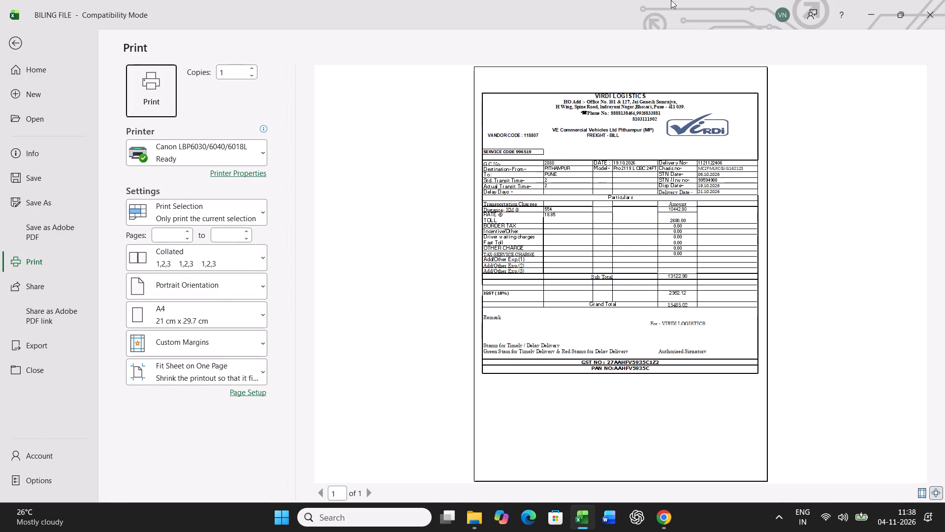
{"action": "left_click", "coordinate": [143, 100]}
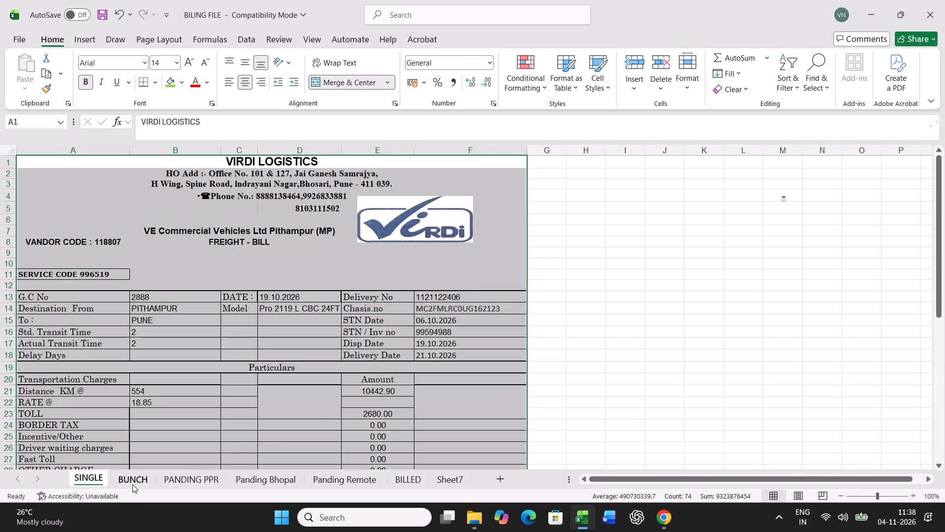
Copy bill row 11 of the BUNCH sheet and paste it as values only into row 42 of the lower table.
{"action": "left_click", "coordinate": [136, 484]}
{"action": "left_click", "coordinate": [5, 309]}
{"action": "key", "text": "ctrl+c"}
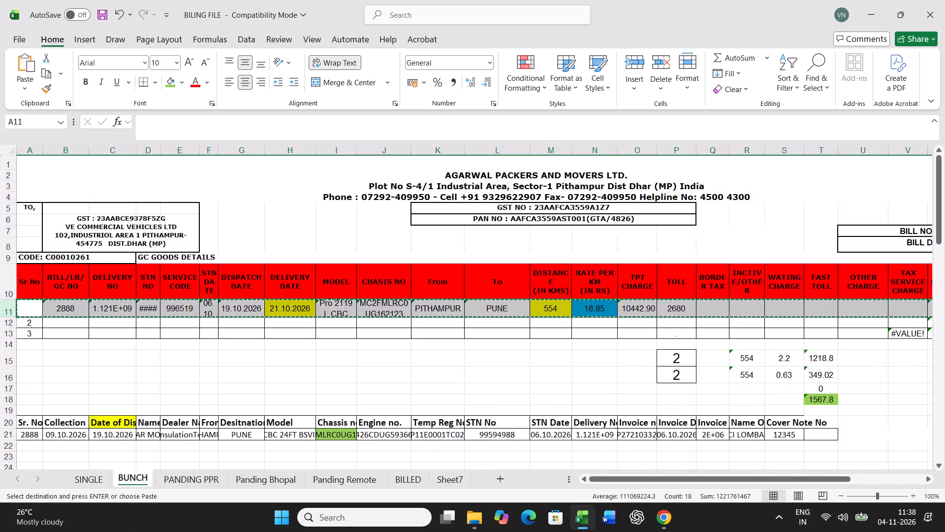
{"action": "scroll", "coordinate": [344, 349], "scroll_direction": "down", "scroll_amount": 12}
{"action": "right_click", "coordinate": [37, 323]}
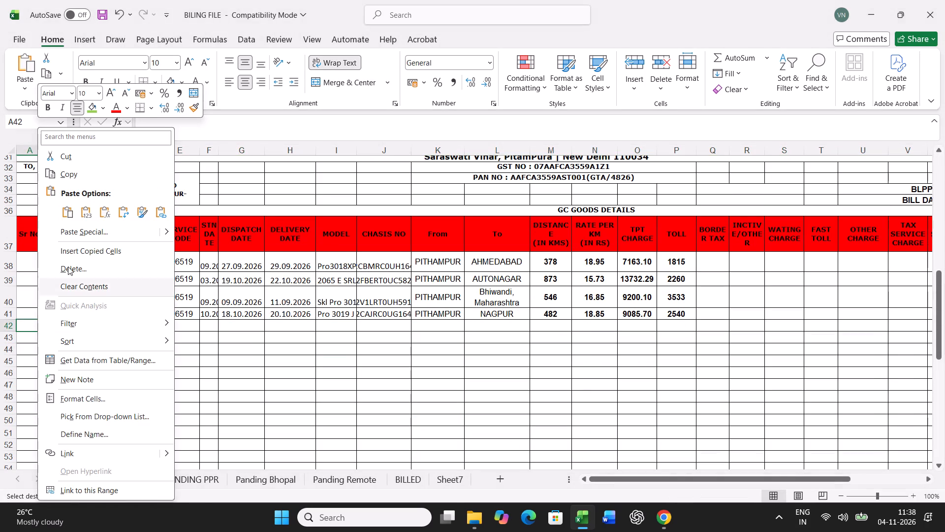
{"action": "left_click", "coordinate": [92, 230]}
{"action": "left_click", "coordinate": [25, 199]}
{"action": "left_click", "coordinate": [218, 348]}
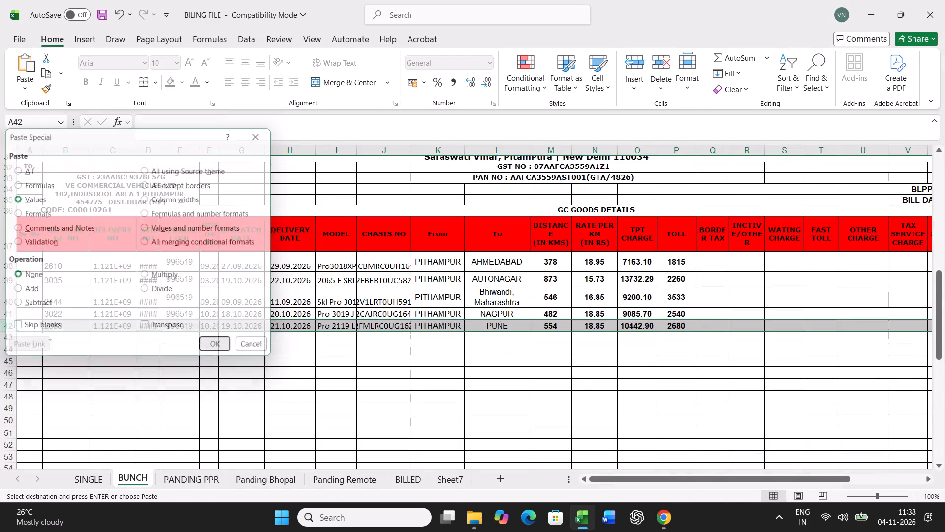
Find chassis 253840 in the PANDING PPR sheet and fill its cell green.
{"action": "left_click", "coordinate": [183, 480]}
{"action": "left_click", "coordinate": [479, 372]}
{"action": "key", "text": "ctrl+f"}
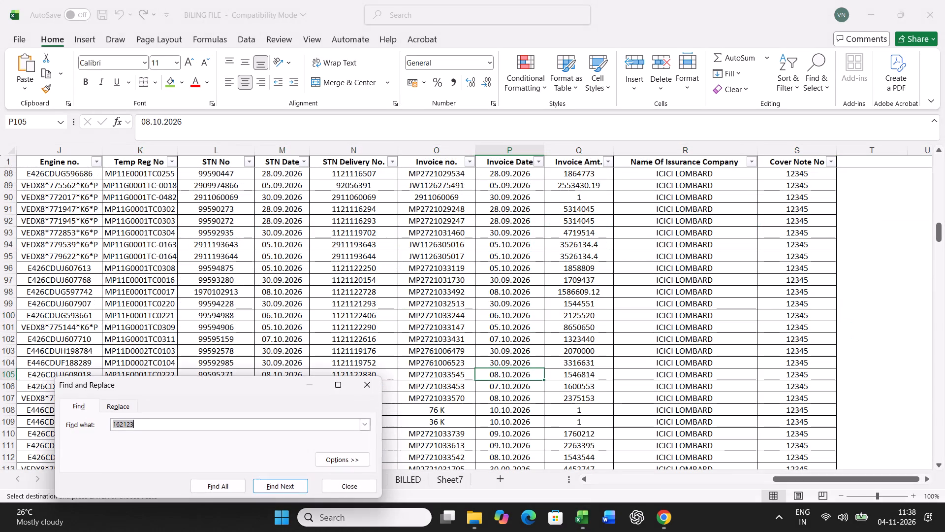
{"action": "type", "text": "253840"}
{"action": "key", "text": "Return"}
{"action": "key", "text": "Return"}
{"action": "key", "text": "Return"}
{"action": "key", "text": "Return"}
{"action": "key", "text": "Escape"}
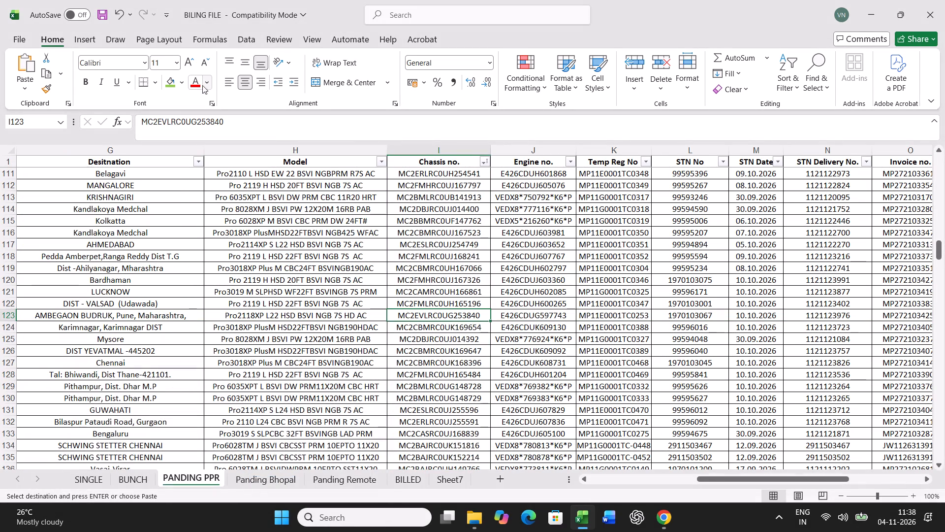
{"action": "left_click", "coordinate": [171, 80]}
Copy the full chassis 253840 row from PANDING PPR and paste it over the BUNCH sheet's data row starting at A21.
{"action": "key", "text": "Left"}
{"action": "key", "text": "Left"}
{"action": "key", "text": "Left"}
{"action": "key", "text": "Left"}
{"action": "key", "text": "Left"}
{"action": "key", "text": "Left"}
{"action": "key", "text": "Left"}
{"action": "key", "text": "Left"}
{"action": "key", "text": "Left"}
{"action": "key", "text": "Left"}
{"action": "key", "text": "Left"}
{"action": "key", "text": "Left"}
{"action": "key", "text": "Left"}
{"action": "key", "text": "Left"}
{"action": "key", "text": "Left"}
{"action": "key", "text": "Left"}
{"action": "key", "text": "Left"}
{"action": "key", "text": "Left"}
{"action": "key", "text": "Left"}
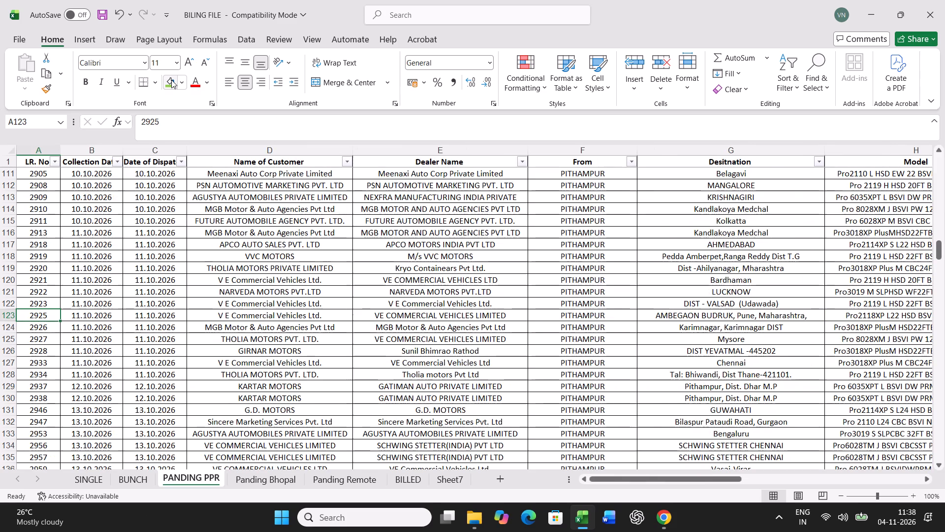
{"action": "key", "text": "ctrl+shift+Right"}
{"action": "key", "text": "ctrl+c"}
{"action": "left_click", "coordinate": [142, 483]}
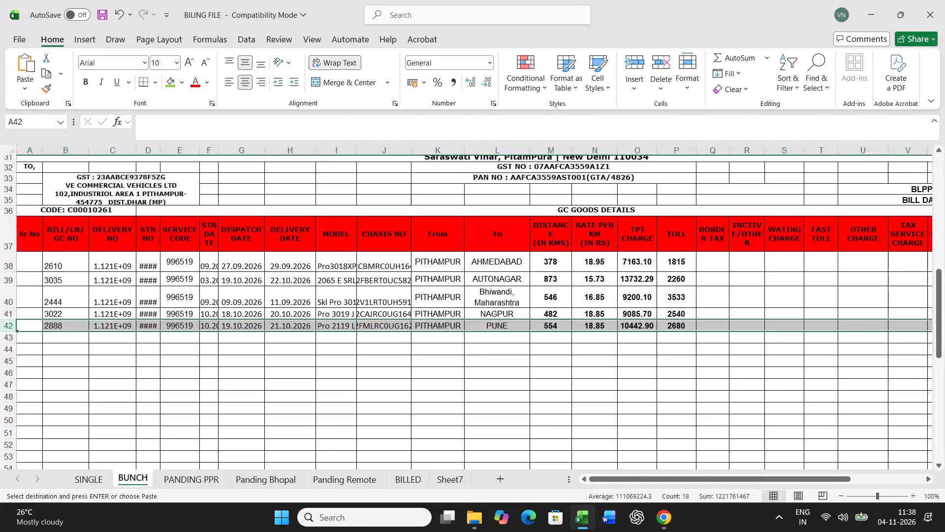
{"action": "scroll", "coordinate": [216, 409], "scroll_direction": "up", "scroll_amount": 6}
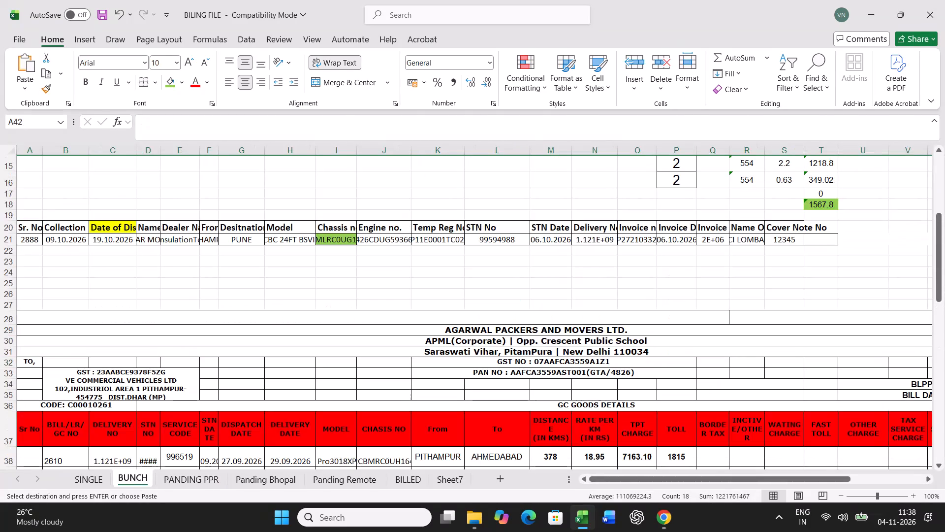
{"action": "scroll", "coordinate": [186, 422], "scroll_direction": "up", "scroll_amount": 9}
{"action": "left_click", "coordinate": [39, 434]}
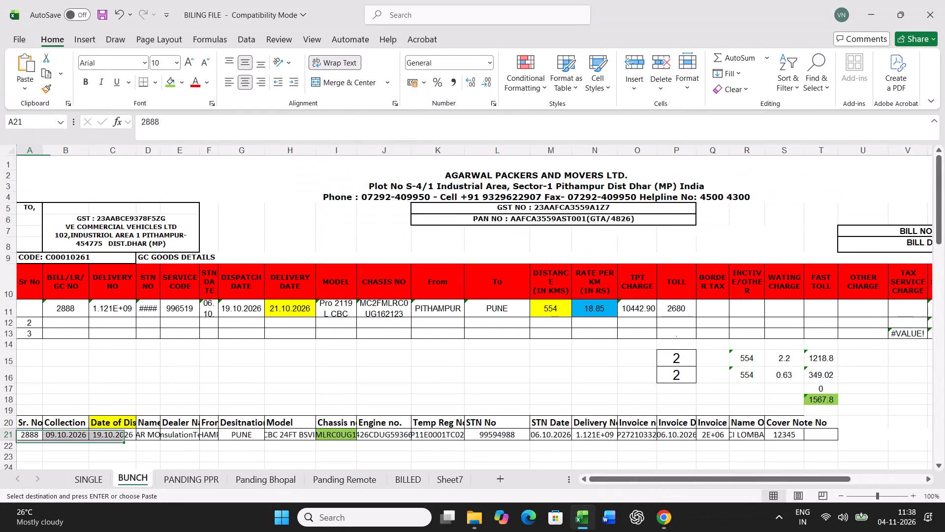
{"action": "key", "text": "ctrl+v"}
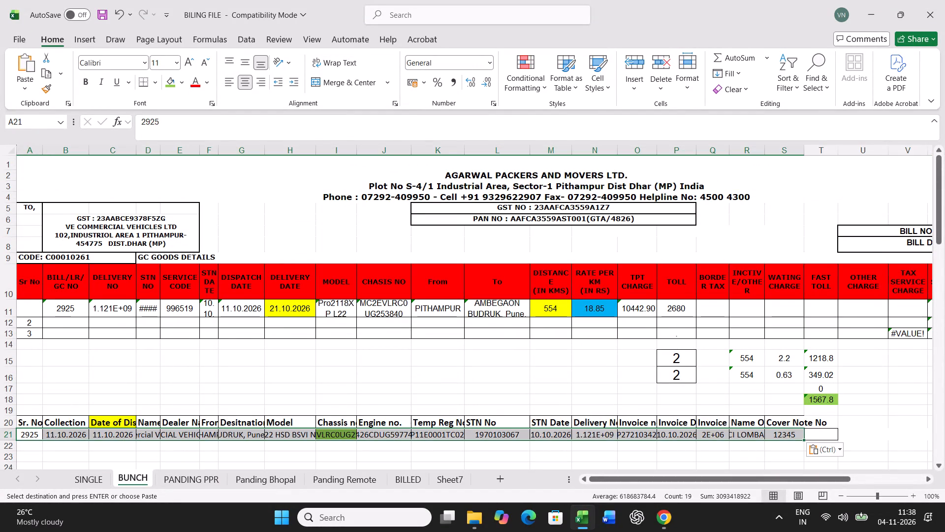
Set the dispatch date in BUNCH cell C21 to 18.10.2026 and the delivery date in H11 to 20.10.2026.
{"action": "left_click", "coordinate": [107, 433]}
{"action": "type", "text": "18.10.2026"}
{"action": "key", "text": "Return"}
{"action": "left_click", "coordinate": [302, 310]}
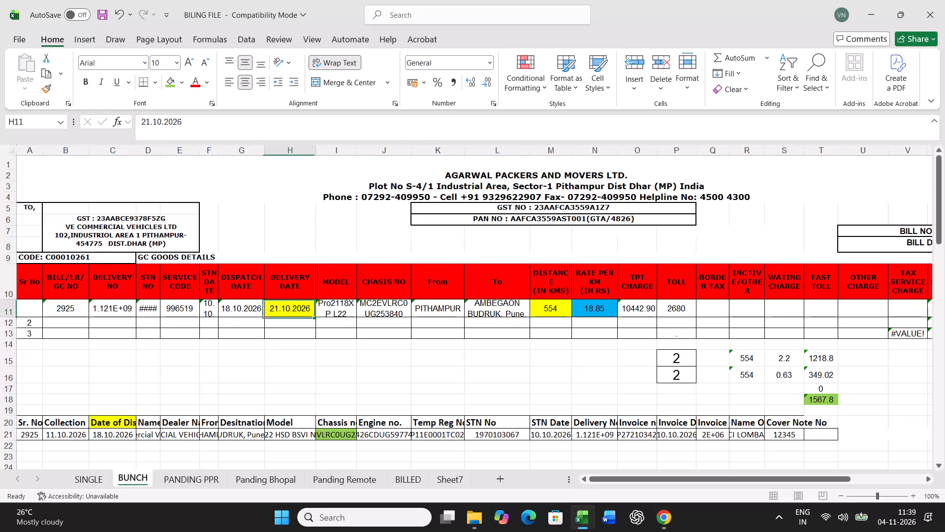
{"action": "type", "text": "20.10.2026"}
{"action": "key", "text": "Right"}
Set the distance in bill row 11 to 589 km, the rate per km to 18.95 and the toll to 2885.
{"action": "key", "text": "Right"}
{"action": "key", "text": "Right"}
{"action": "key", "text": "Right"}
{"action": "key", "text": "Right"}
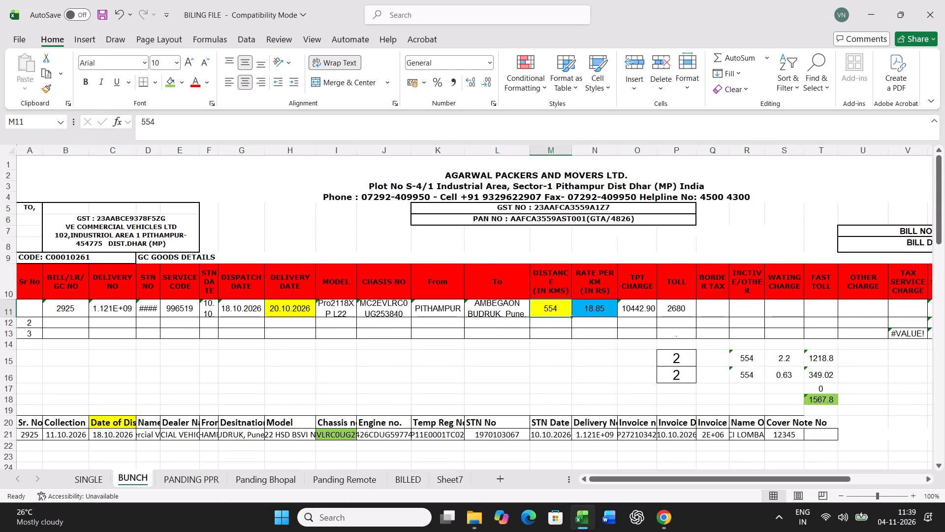
{"action": "type", "text": "589"}
{"action": "key", "text": "Right"}
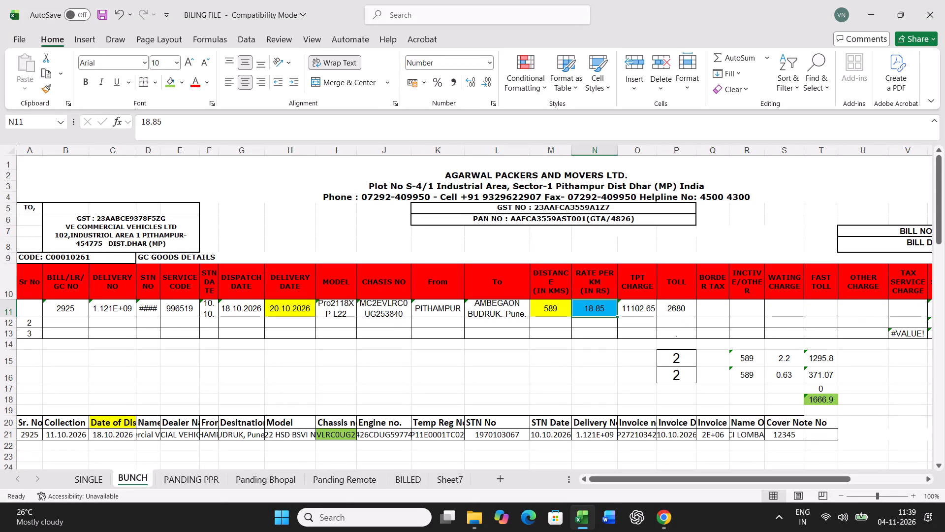
{"action": "type", "text": "18.95"}
{"action": "key", "text": "Right"}
{"action": "key", "text": "Right"}
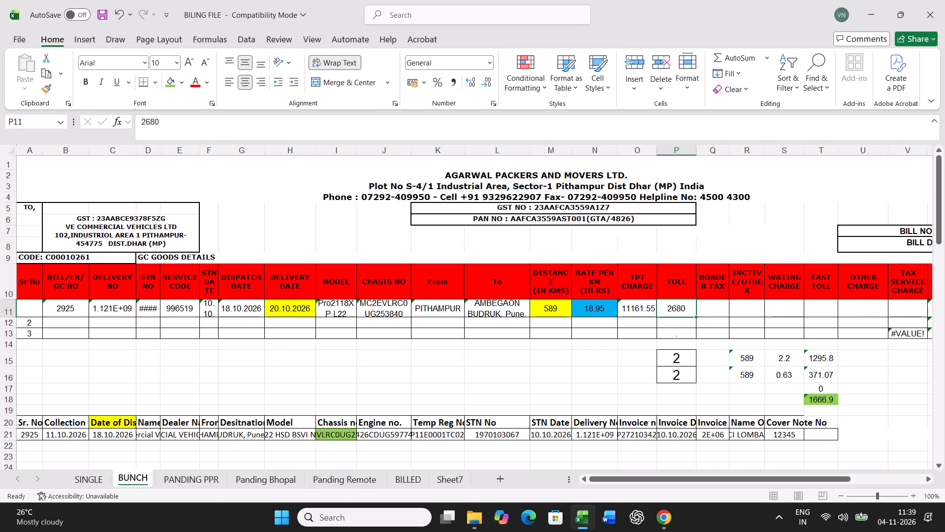
{"action": "type", "text": "2885"}
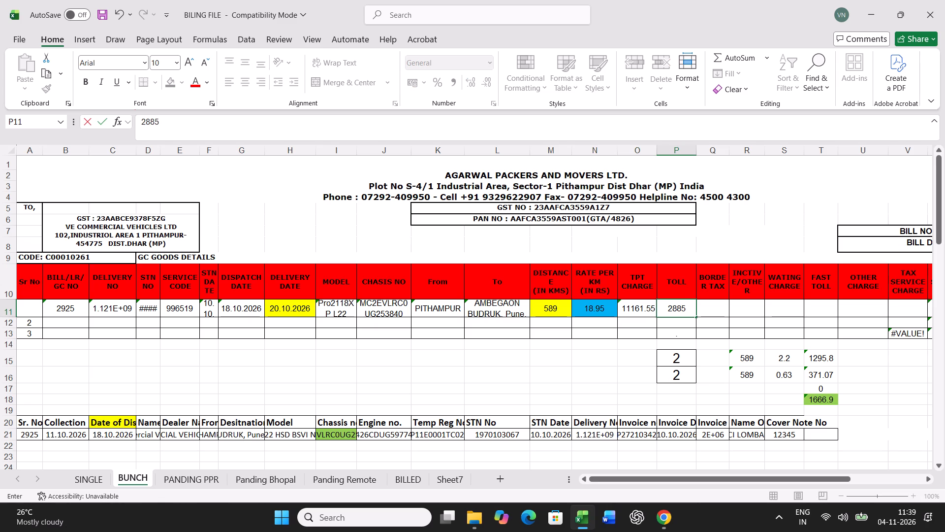
{"action": "key", "text": "Return"}
{"action": "key", "text": "Return"}
{"action": "key", "text": "Return"}
{"action": "key", "text": "Return"}
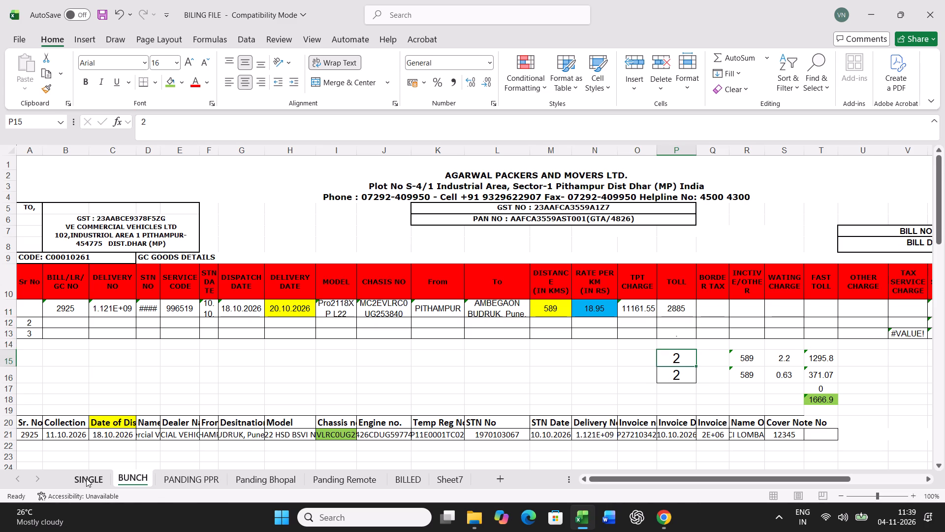
Print the freight bill for LR 2925 from the SINGLE sheet.
{"action": "left_click", "coordinate": [86, 478]}
{"action": "key", "text": "ctrl+p"}
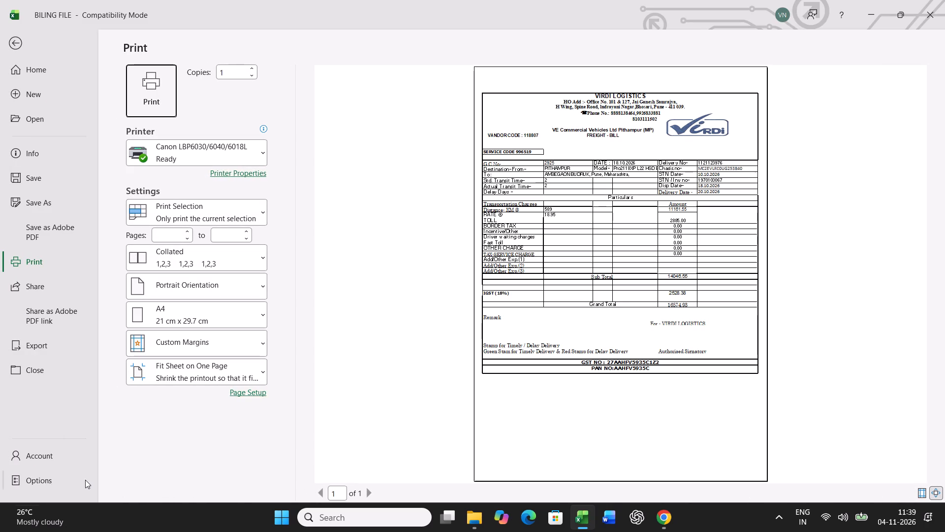
{"action": "left_click", "coordinate": [152, 82]}
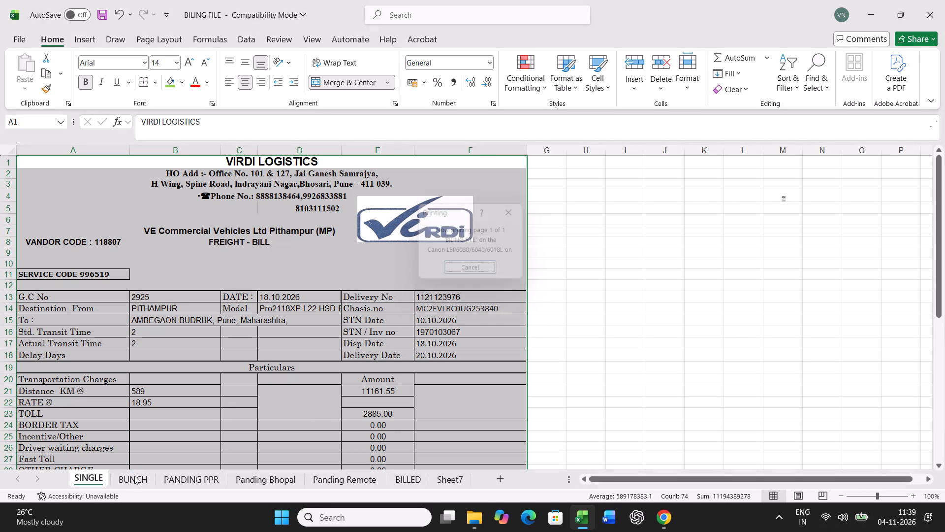
Copy bill row 11 of the BUNCH sheet and paste it as values only into row 43 of the lower table.
{"action": "left_click", "coordinate": [137, 481]}
{"action": "left_click", "coordinate": [6, 310]}
{"action": "key", "text": "ctrl+c"}
{"action": "scroll", "coordinate": [374, 374], "scroll_direction": "down", "scroll_amount": 11}
{"action": "right_click", "coordinate": [39, 371]}
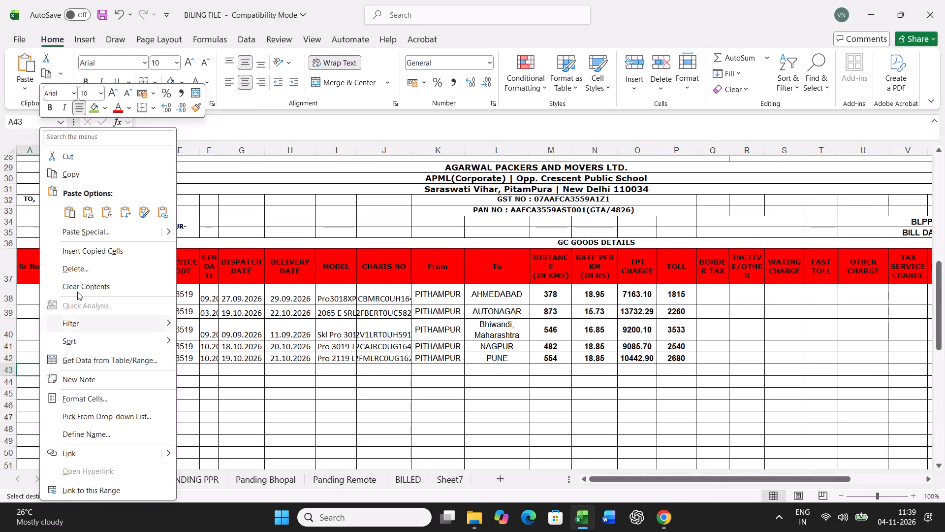
{"action": "left_click", "coordinate": [101, 234]}
{"action": "left_click", "coordinate": [44, 205]}
{"action": "left_click", "coordinate": [206, 347]}
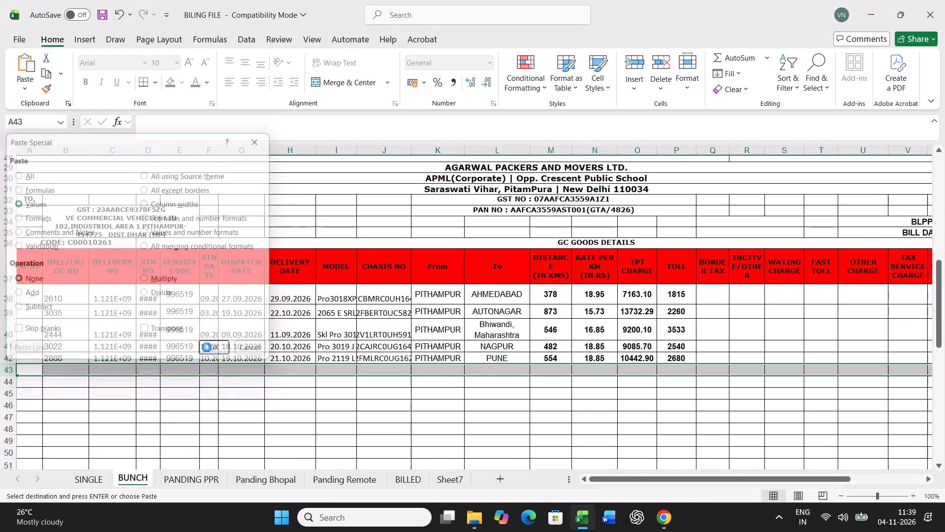
Find chassis 165144 in the PANDING PPR sheet and fill its cell green.
{"action": "left_click", "coordinate": [196, 474]}
{"action": "left_click", "coordinate": [523, 359]}
{"action": "key", "text": "ctrl+f"}
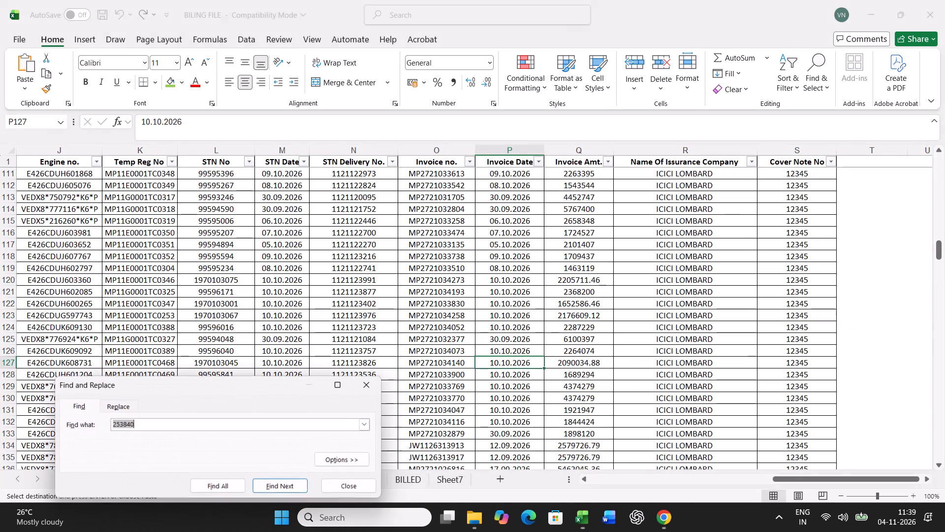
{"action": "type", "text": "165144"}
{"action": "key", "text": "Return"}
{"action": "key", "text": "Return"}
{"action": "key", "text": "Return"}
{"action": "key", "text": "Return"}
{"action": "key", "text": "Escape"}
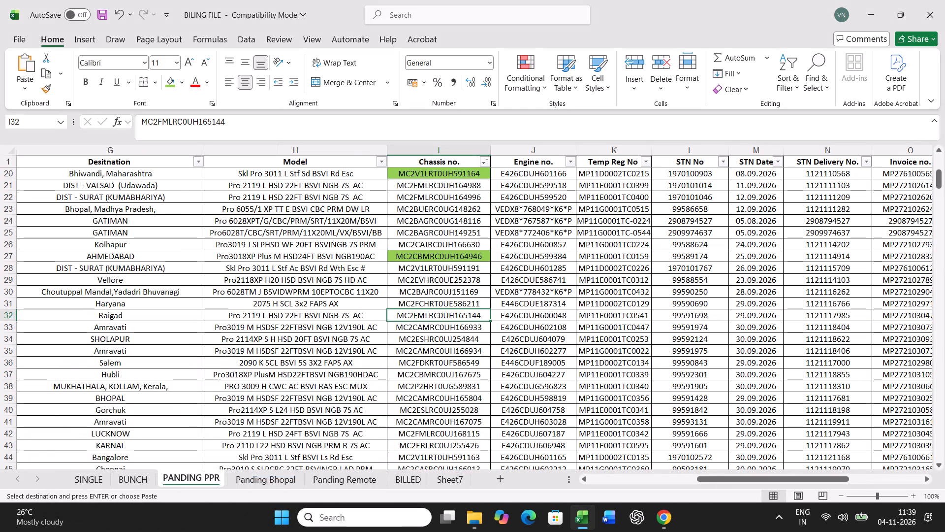
{"action": "left_click", "coordinate": [175, 81]}
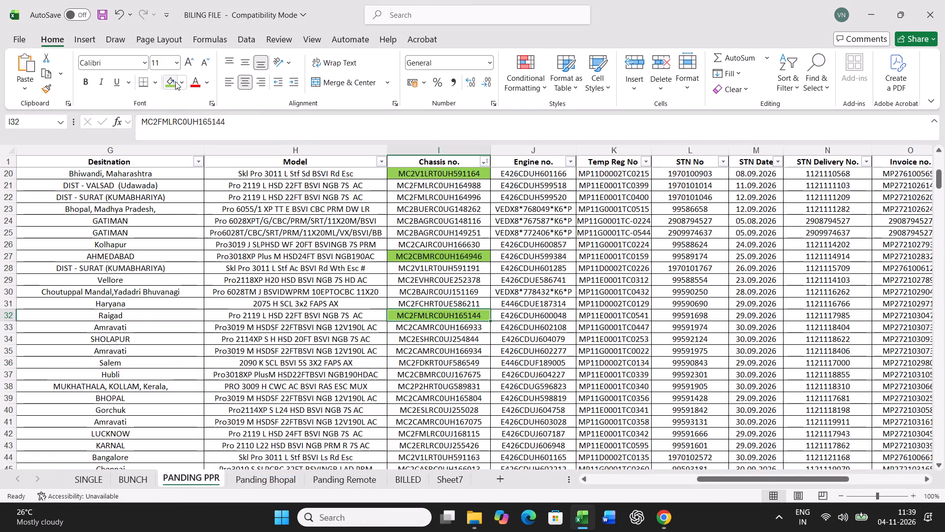
Copy the full chassis 165144 row from PANDING PPR and paste it over the BUNCH sheet's data row starting at A21.
{"action": "key", "text": "Left"}
{"action": "key", "text": "Left"}
{"action": "key", "text": "Left"}
{"action": "key", "text": "Left"}
{"action": "key", "text": "Left"}
{"action": "key", "text": "Left"}
{"action": "key", "text": "Left"}
{"action": "key", "text": "Left"}
{"action": "key", "text": "Left"}
{"action": "key", "text": "Left"}
{"action": "key", "text": "Left"}
{"action": "key", "text": "Left"}
{"action": "key", "text": "Left"}
{"action": "key", "text": "Left"}
{"action": "key", "text": "Left"}
{"action": "key", "text": "Left"}
{"action": "key", "text": "Left"}
{"action": "key", "text": "Left"}
{"action": "key", "text": "Left"}
{"action": "key", "text": "Left"}
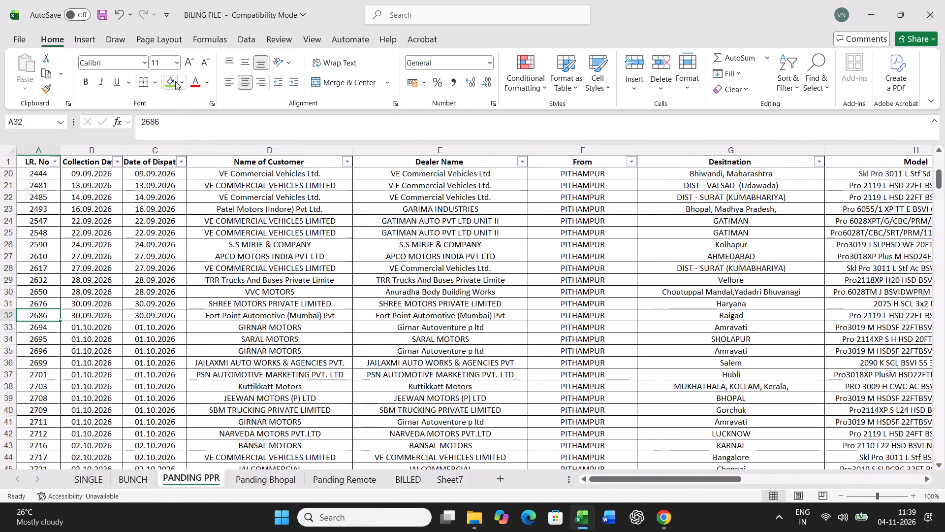
{"action": "key", "text": "ctrl+shift+Right"}
{"action": "key", "text": "ctrl+c"}
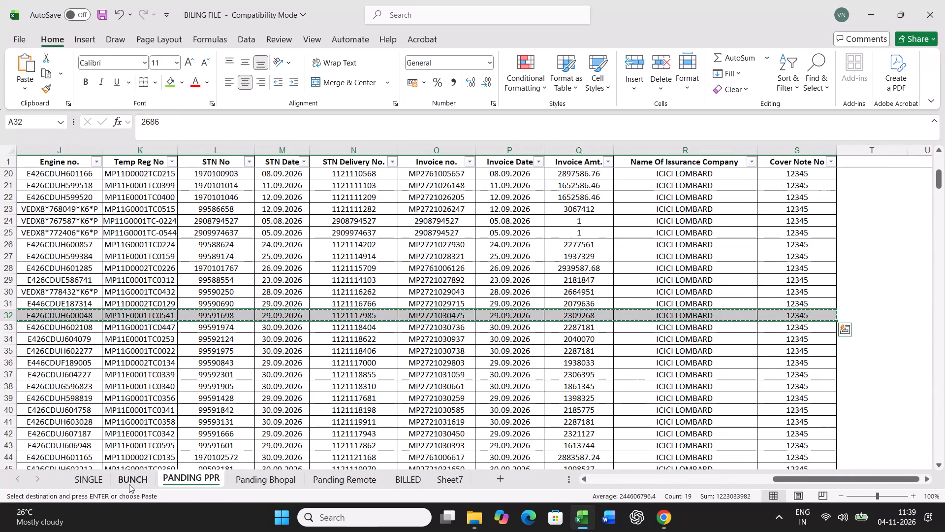
{"action": "left_click", "coordinate": [130, 484]}
{"action": "scroll", "coordinate": [159, 427], "scroll_direction": "up", "scroll_amount": 12}
{"action": "left_click", "coordinate": [30, 438]}
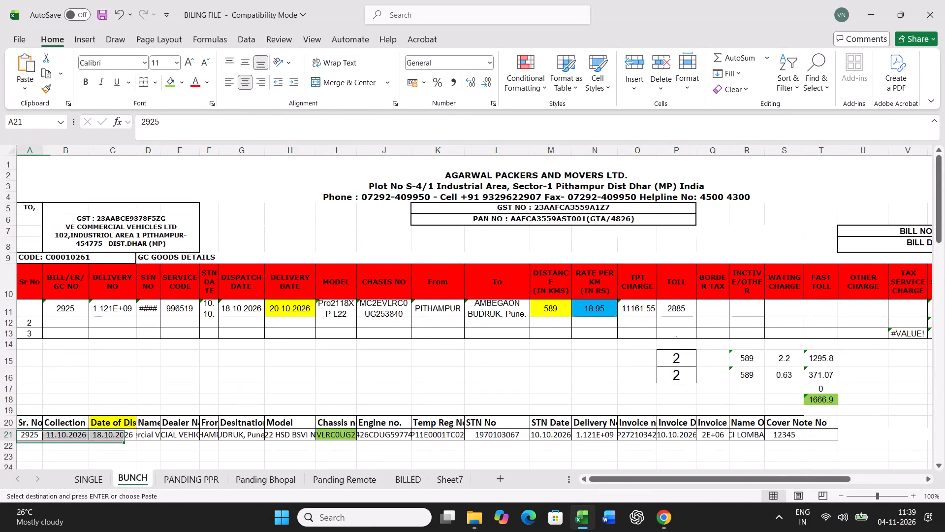
{"action": "key", "text": "ctrl+v"}
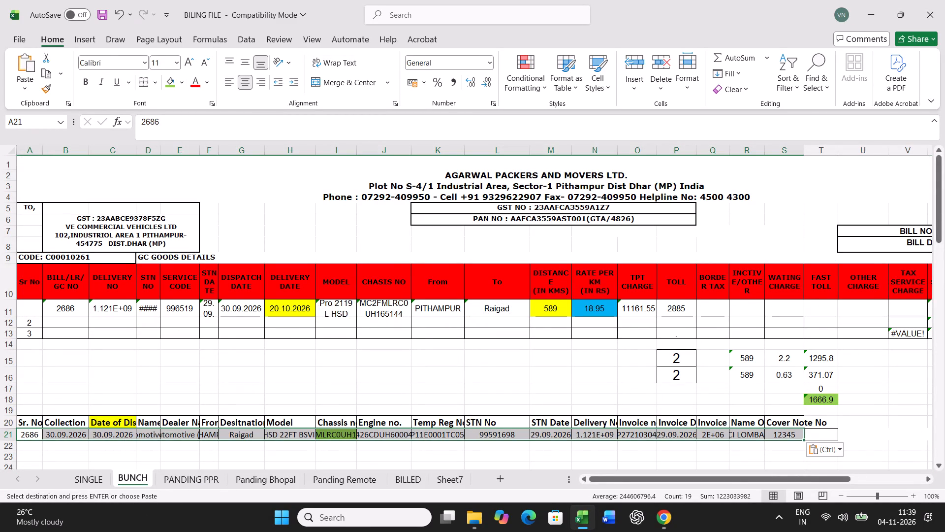
Set the delivery date in bill row 11 to 02.10.2026.
{"action": "left_click", "coordinate": [305, 309]}
{"action": "type", "text": "02.10.2026"}
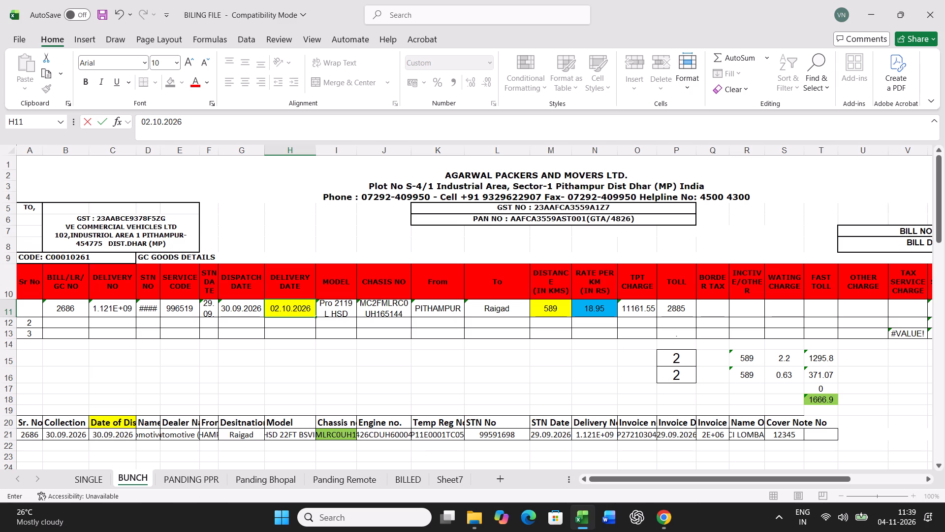
{"action": "key", "text": "Right"}
Set the distance in bill row 11 to 520 km and the toll to 3195.
{"action": "key", "text": "Right"}
{"action": "key", "text": "Right"}
{"action": "key", "text": "Right"}
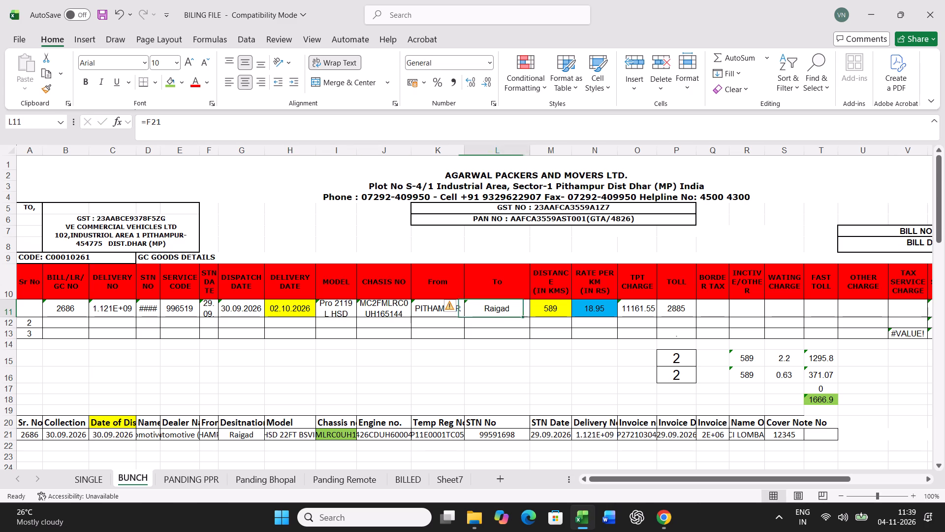
{"action": "key", "text": "Right"}
{"action": "type", "text": "520"}
{"action": "key", "text": "Right"}
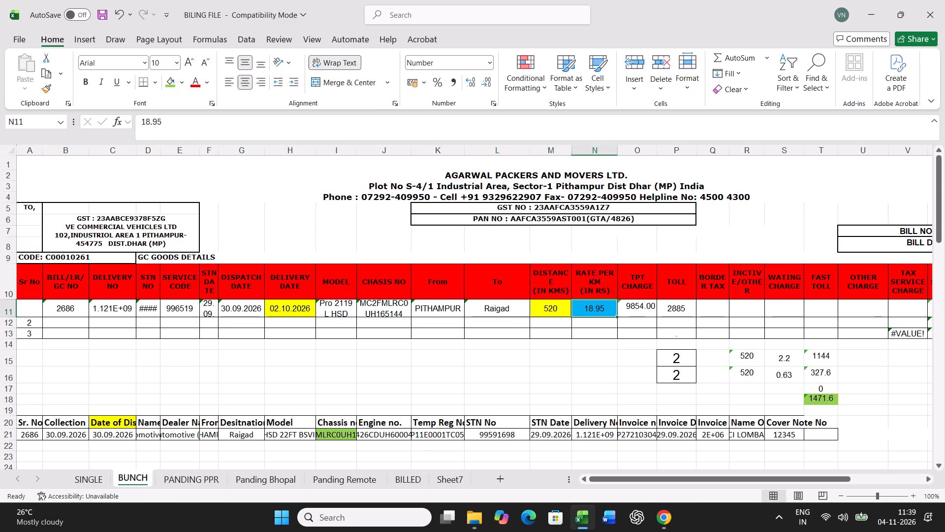
{"action": "key", "text": "Right"}
{"action": "key", "text": "Right"}
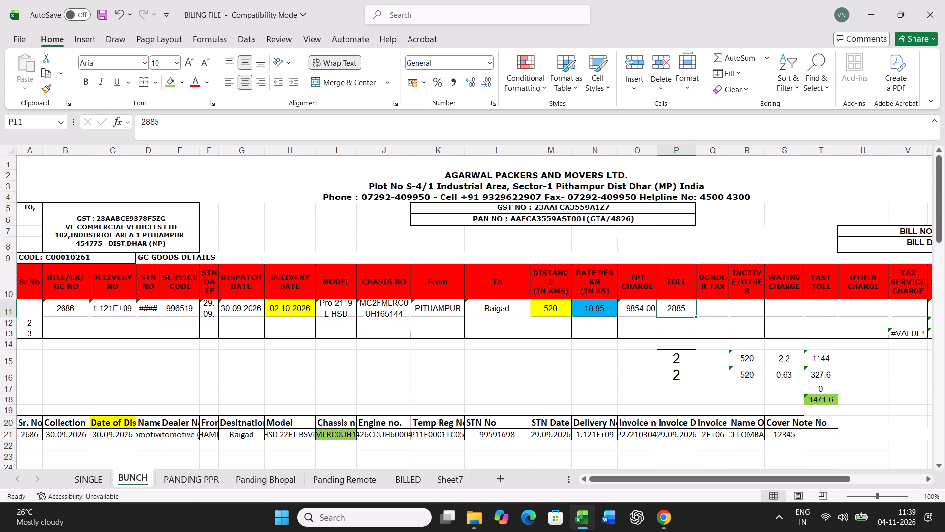
{"action": "type", "text": "3195"}
{"action": "key", "text": "Return"}
{"action": "key", "text": "Return"}
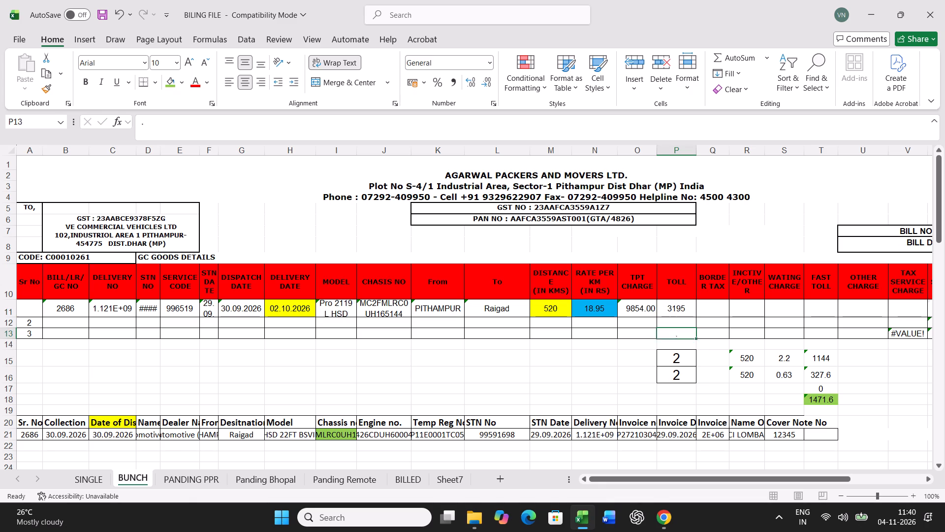
{"action": "key", "text": "Return"}
{"action": "key", "text": "Return"}
Print the freight bill for LR 2686 from the SINGLE sheet.
{"action": "left_click", "coordinate": [104, 473]}
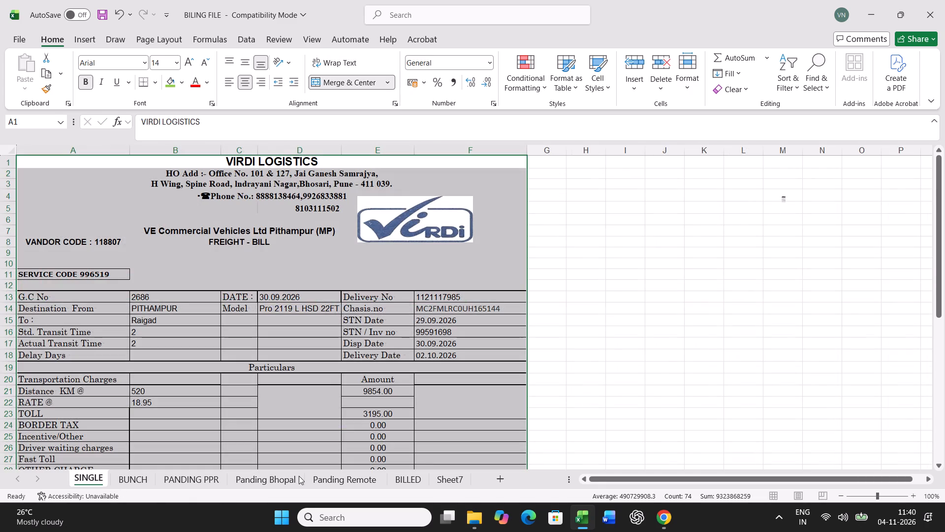
{"action": "key", "text": "ctrl+p"}
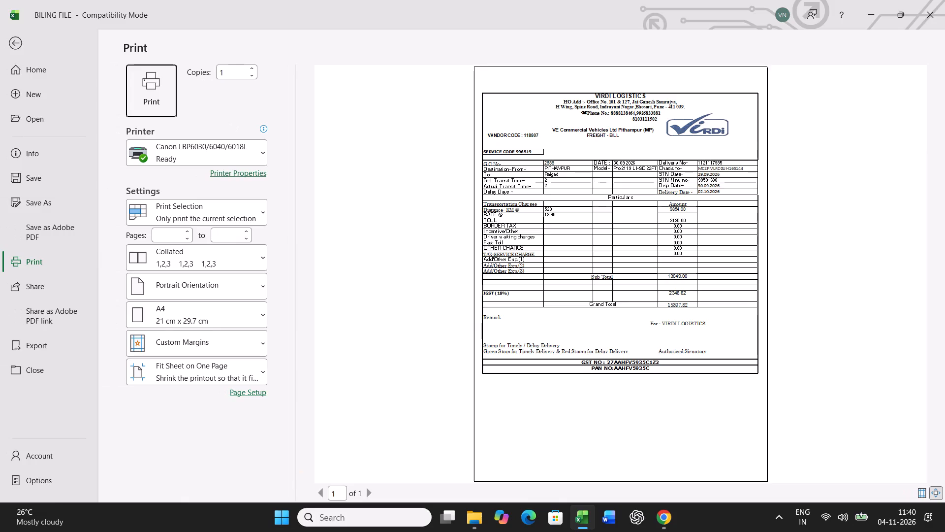
{"action": "left_click", "coordinate": [156, 99]}
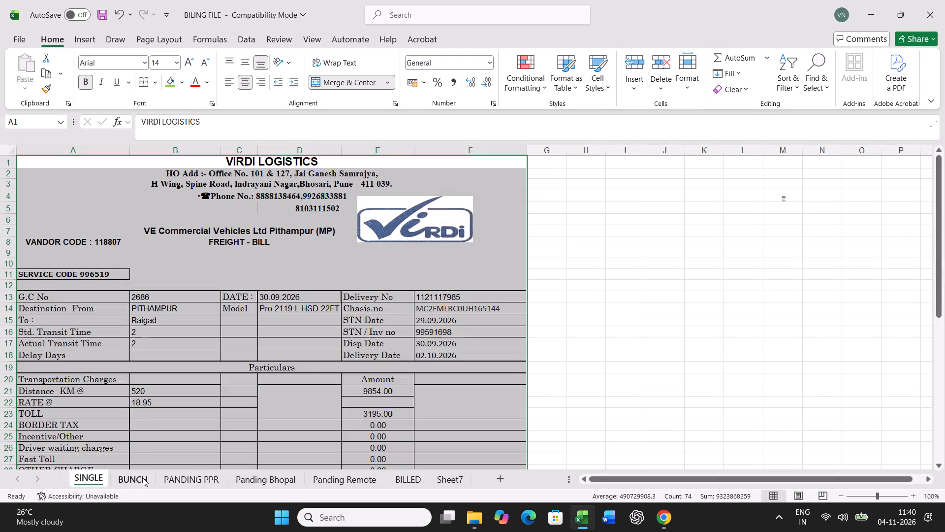
Copy bill row 11 of the BUNCH sheet and paste it as values only into row 44 of the lower table.
{"action": "left_click", "coordinate": [136, 479]}
{"action": "left_click", "coordinate": [5, 306]}
{"action": "key", "text": "ctrl+c"}
{"action": "scroll", "coordinate": [371, 311], "scroll_direction": "down", "scroll_amount": 9}
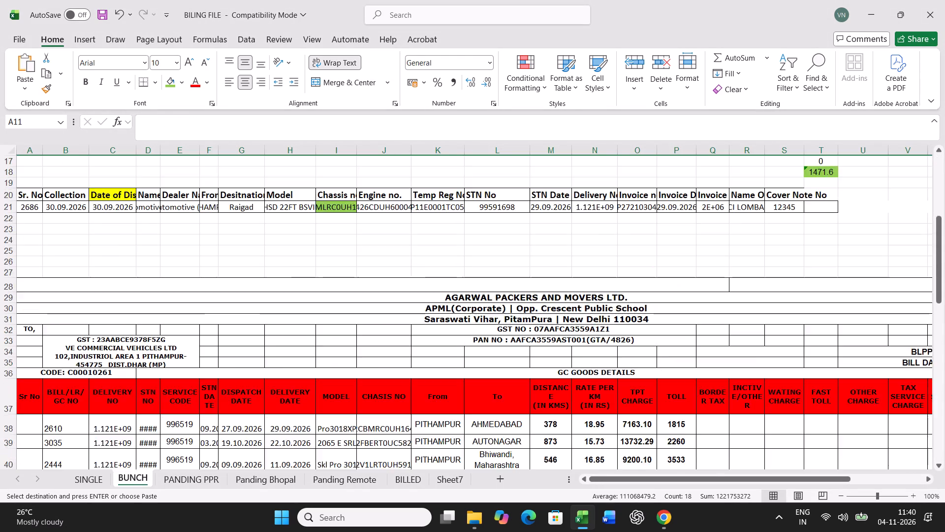
{"action": "scroll", "coordinate": [371, 311], "scroll_direction": "down", "scroll_amount": 4}
{"action": "right_click", "coordinate": [32, 335]}
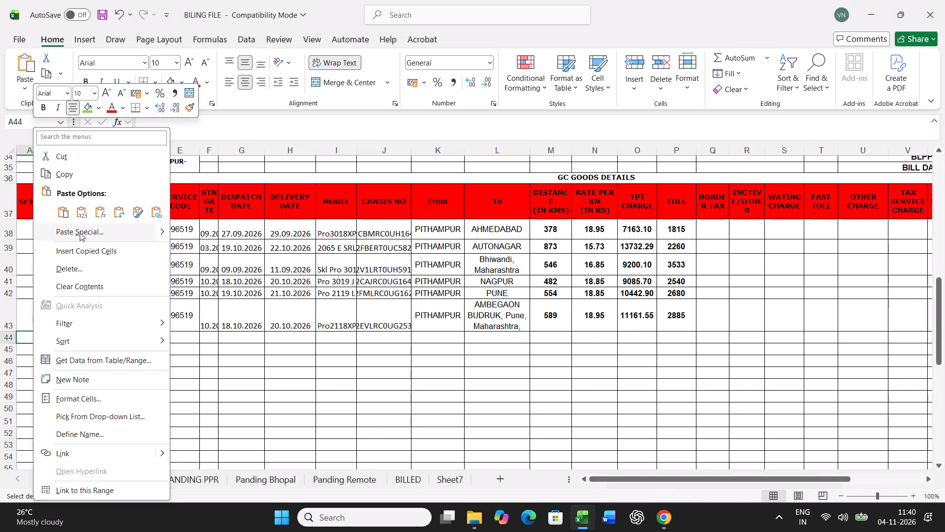
{"action": "left_click", "coordinate": [80, 233]}
{"action": "left_click", "coordinate": [20, 203]}
{"action": "left_click", "coordinate": [205, 347]}
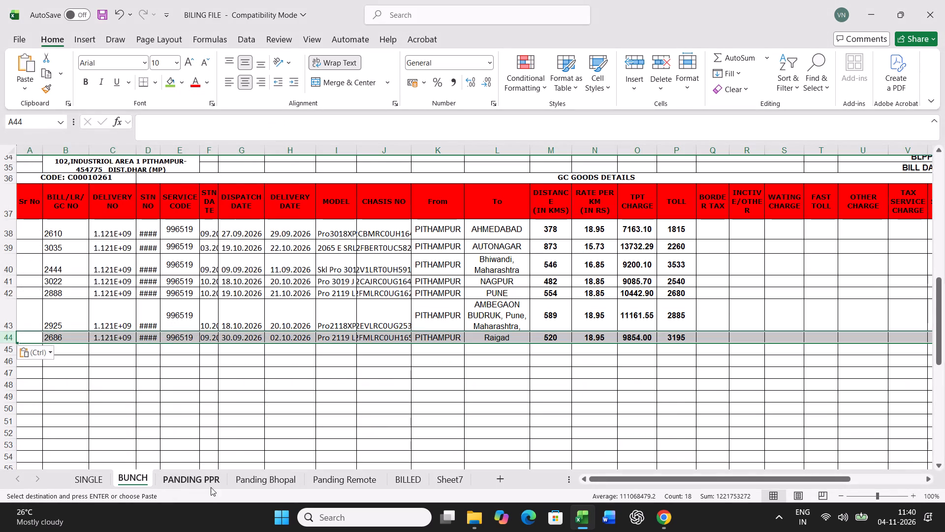
{"action": "left_click", "coordinate": [197, 481]}
{"action": "left_click", "coordinate": [402, 377]}
{"action": "key", "text": "ctrl+f"}
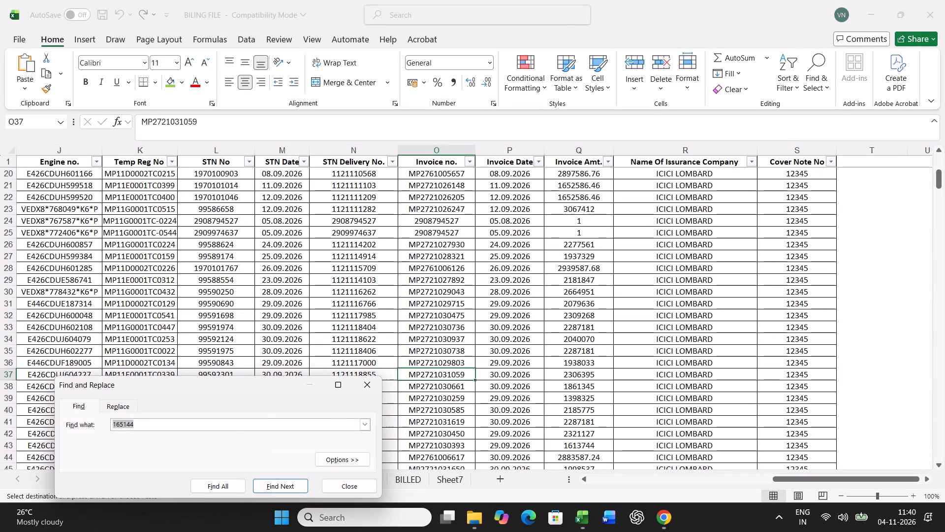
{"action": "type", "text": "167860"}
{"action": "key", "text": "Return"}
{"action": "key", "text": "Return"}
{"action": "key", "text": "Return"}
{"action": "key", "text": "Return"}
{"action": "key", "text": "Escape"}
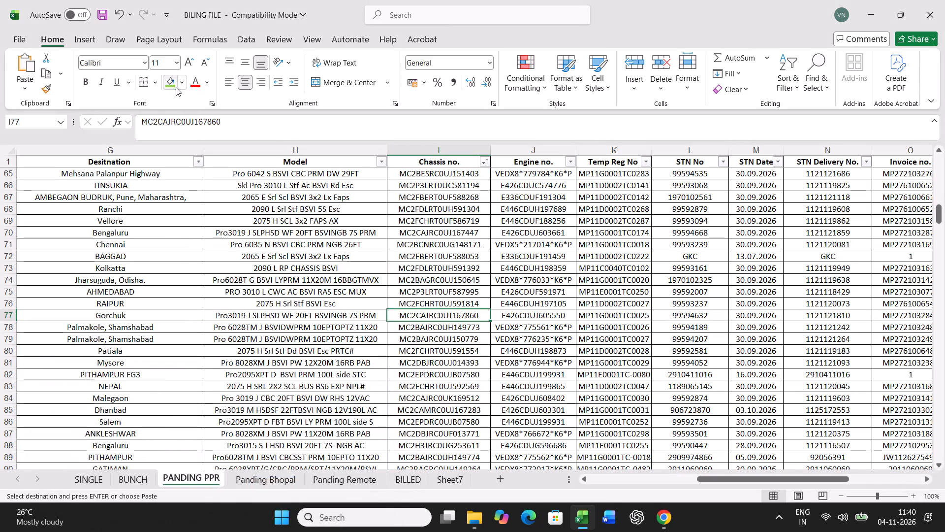
{"action": "left_click", "coordinate": [173, 81]}
Copy the full chassis 167860 row from PANDING PPR and paste it over the BUNCH sheet's data row starting at A21.
{"action": "key", "text": "Left"}
{"action": "key", "text": "Left"}
{"action": "key", "text": "Left"}
{"action": "key", "text": "Left"}
{"action": "key", "text": "Left"}
{"action": "key", "text": "Left"}
{"action": "key", "text": "Left"}
{"action": "key", "text": "Left"}
{"action": "key", "text": "Left"}
{"action": "key", "text": "Left"}
{"action": "key", "text": "Left"}
{"action": "key", "text": "Left"}
{"action": "key", "text": "Left"}
{"action": "key", "text": "Left"}
{"action": "key", "text": "Left"}
{"action": "key", "text": "Left"}
{"action": "key", "text": "Left"}
{"action": "key", "text": "Left"}
{"action": "key", "text": "Left"}
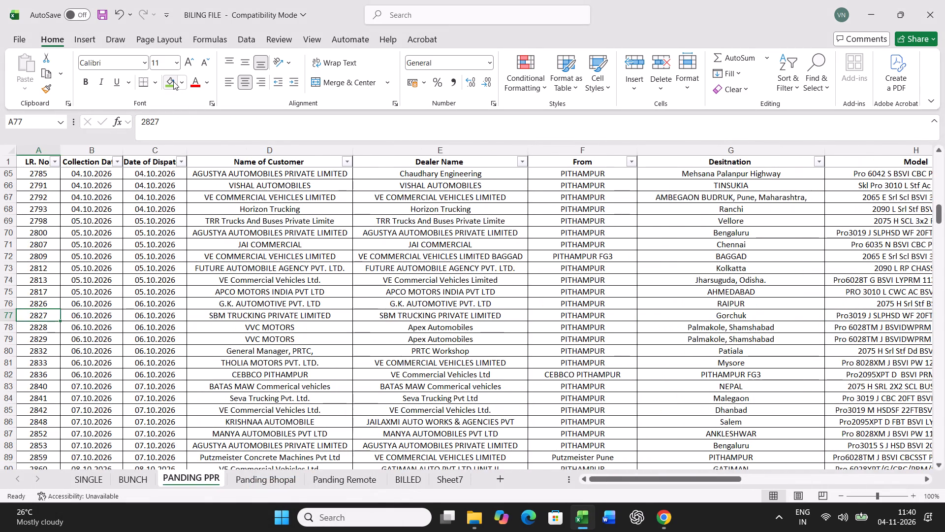
{"action": "key", "text": "ctrl+shift+Right"}
{"action": "key", "text": "ctrl+c"}
{"action": "left_click", "coordinate": [124, 482]}
{"action": "scroll", "coordinate": [232, 363], "scroll_direction": "up", "scroll_amount": 5}
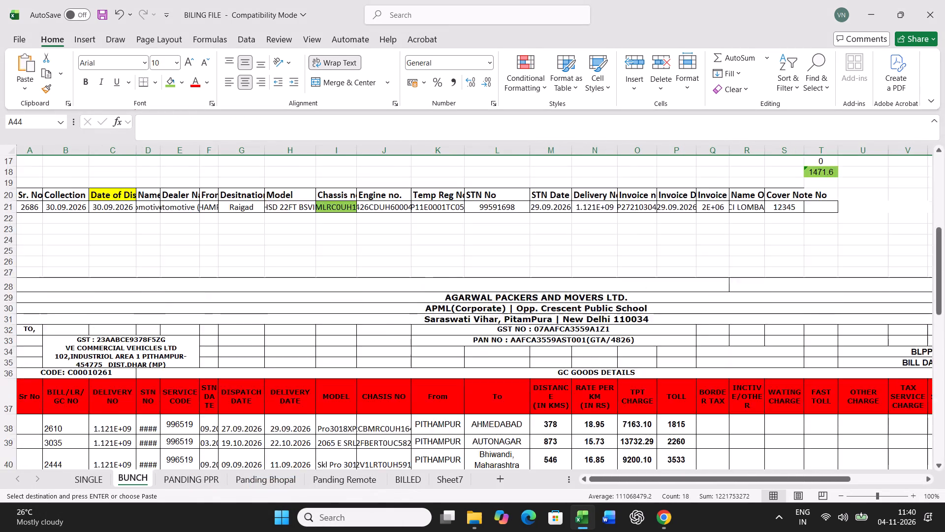
{"action": "scroll", "coordinate": [232, 363], "scroll_direction": "up", "scroll_amount": 7}
{"action": "left_click", "coordinate": [28, 402]}
{"action": "key", "text": "ctrl+v"}
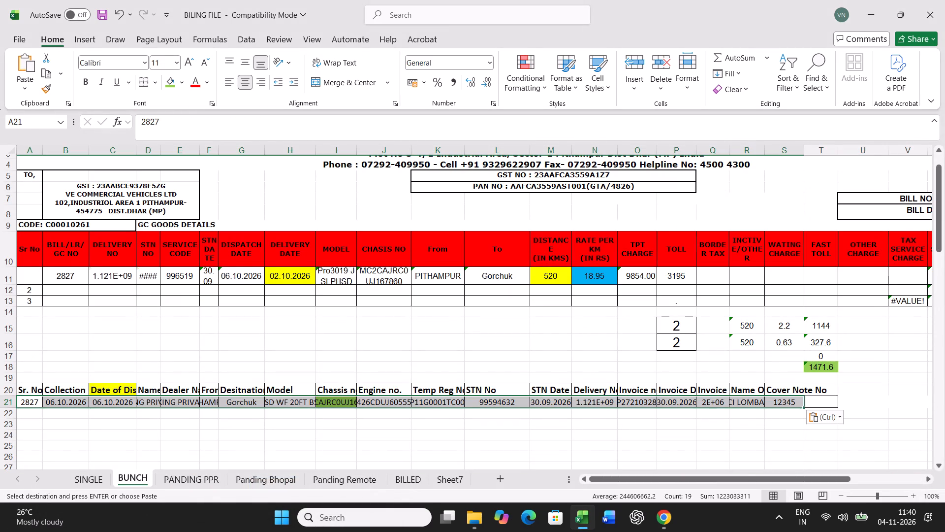
Set the dispatch date in BUNCH cell C21 to 07.10.2026.
{"action": "left_click", "coordinate": [113, 405]}
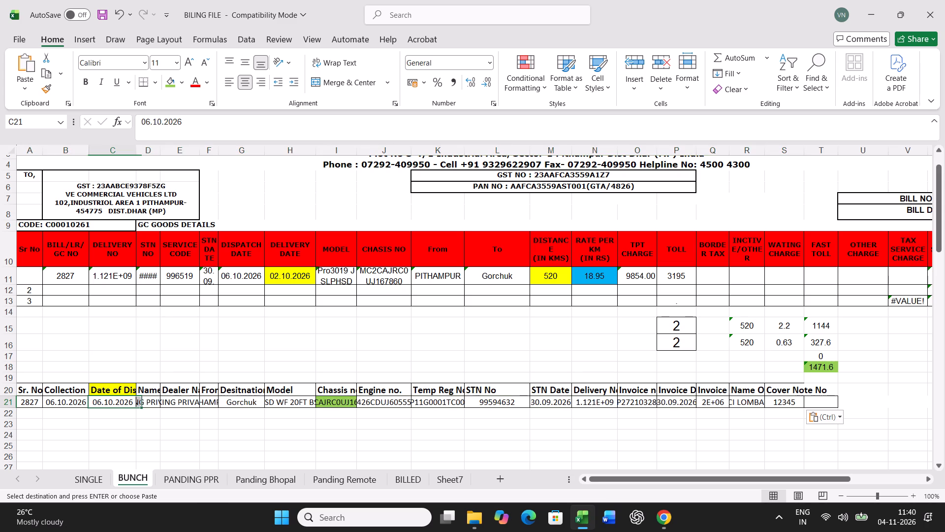
{"action": "type", "text": "07.10.2026"}
{"action": "key", "text": "Right"}
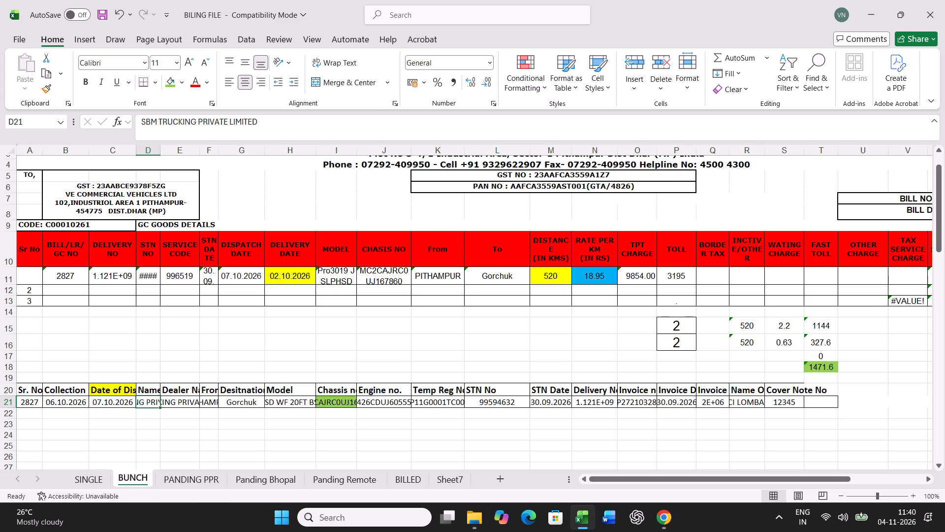
In BUNCH bill row 11, enter delivery date 13.10.2026, distance 2200, toll 12690 and border tax 1200.
{"action": "left_click", "coordinate": [284, 276]}
{"action": "type", "text": "13.10.2026"}
{"action": "key", "text": "Right"}
{"action": "key", "text": "Right"}
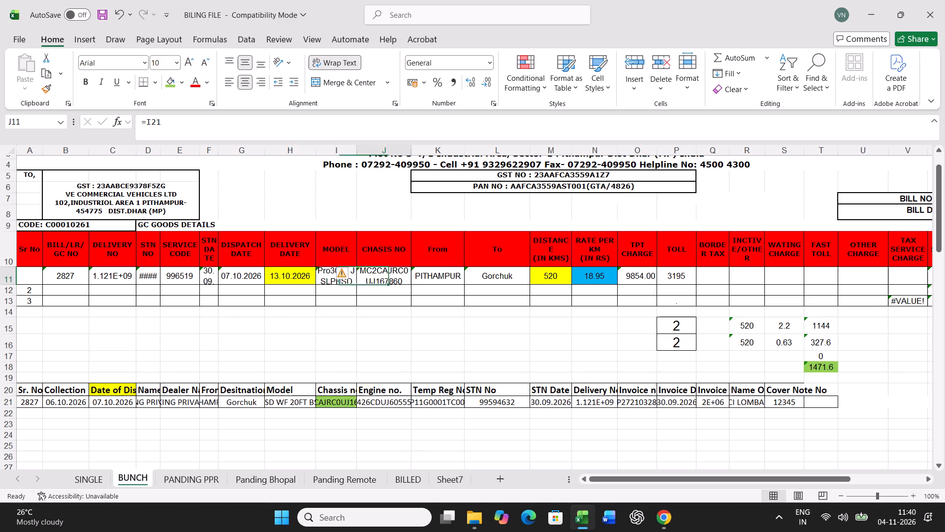
{"action": "key", "text": "Right"}
{"action": "key", "text": "Right"}
{"action": "key", "text": "Right"}
{"action": "type", "text": "2200"}
{"action": "key", "text": "Right"}
{"action": "key", "text": "Right"}
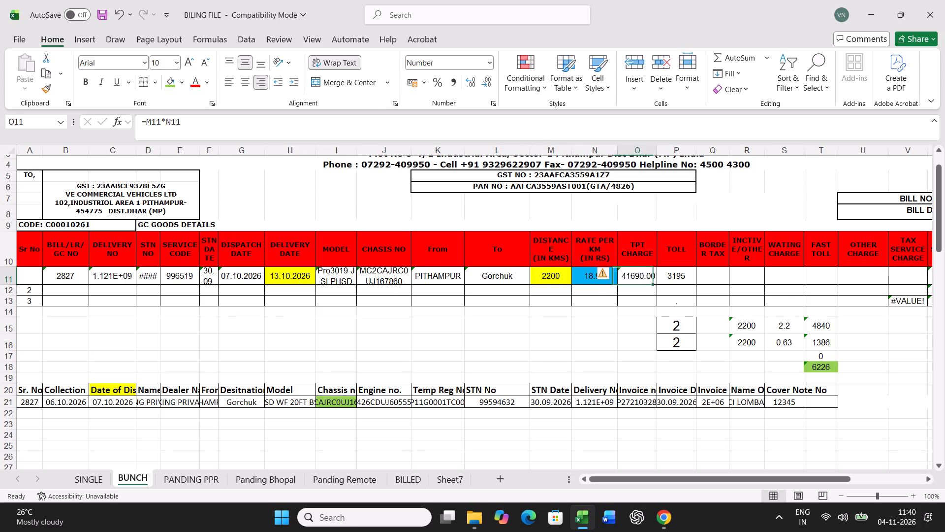
{"action": "key", "text": "Right"}
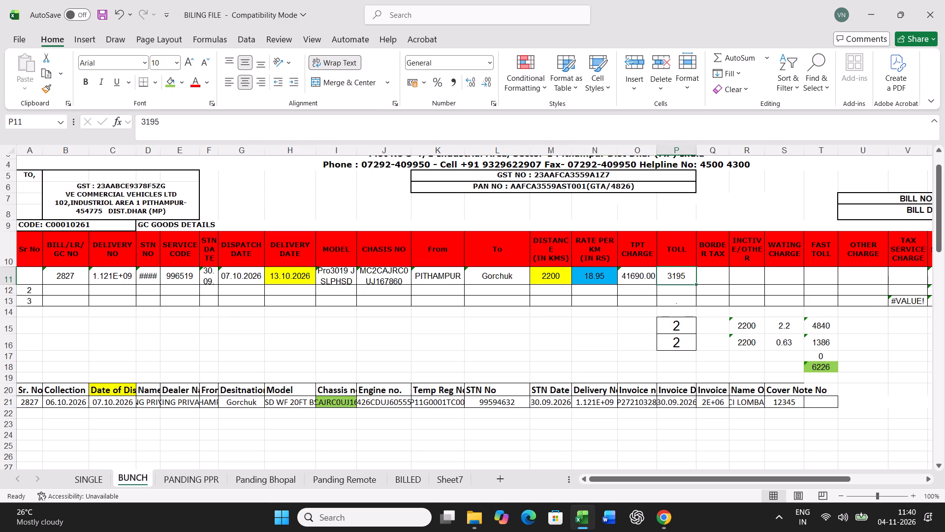
{"action": "type", "text": "12690"}
{"action": "key", "text": "Right"}
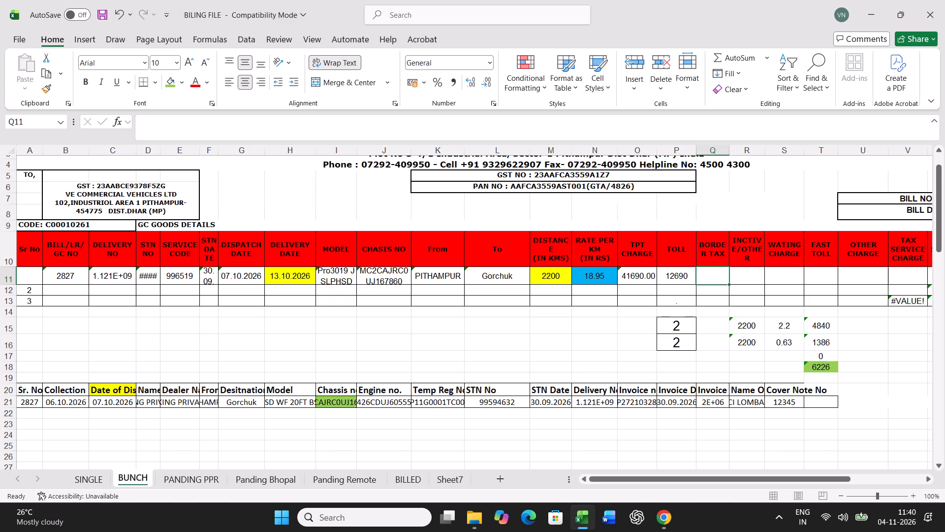
{"action": "type", "text": "1200"}
{"action": "key", "text": "Return"}
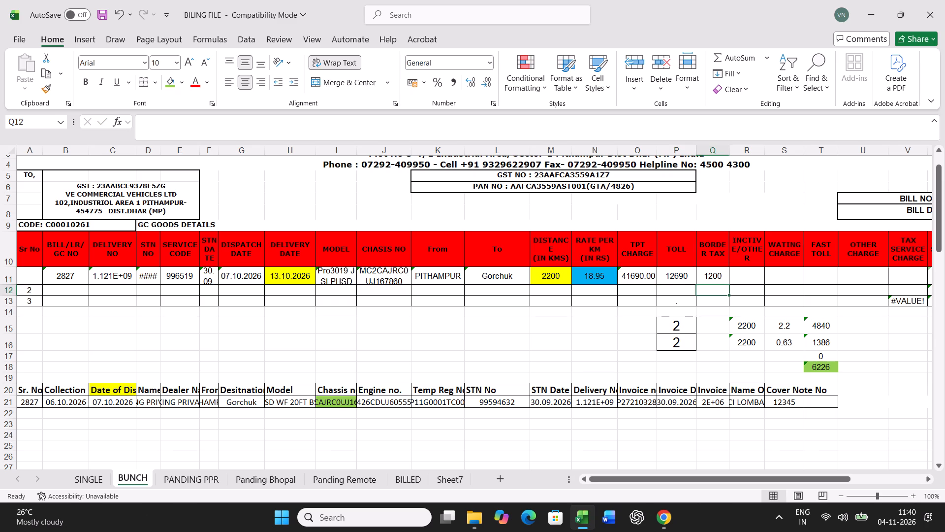
Set both transit time cells, P15 and P16, of the BUNCH sheet to 6.
{"action": "left_click", "coordinate": [677, 327]}
{"action": "key", "text": "6"}
{"action": "key", "text": "Return"}
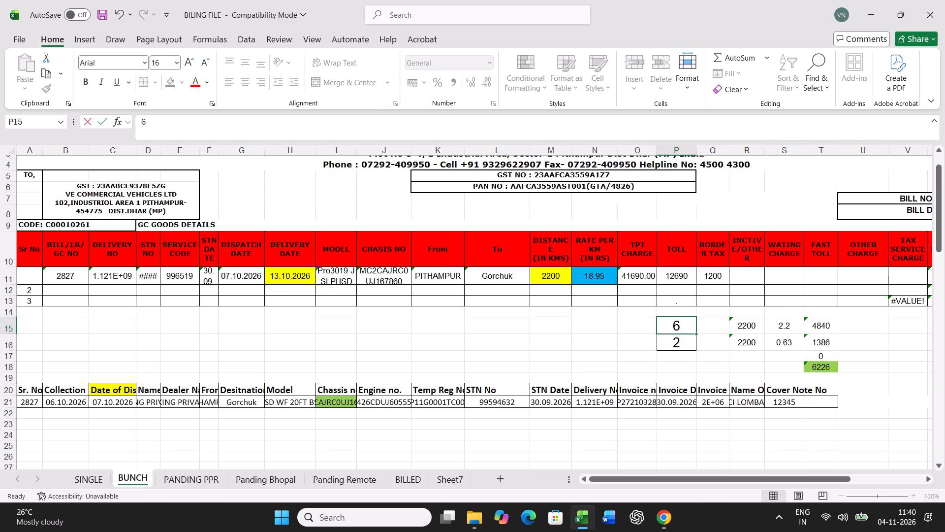
{"action": "key", "text": "6"}
{"action": "key", "text": "Return"}
Print one copy of the freight bill for chassis 167860 from the SINGLE sheet.
{"action": "left_click", "coordinate": [103, 478]}
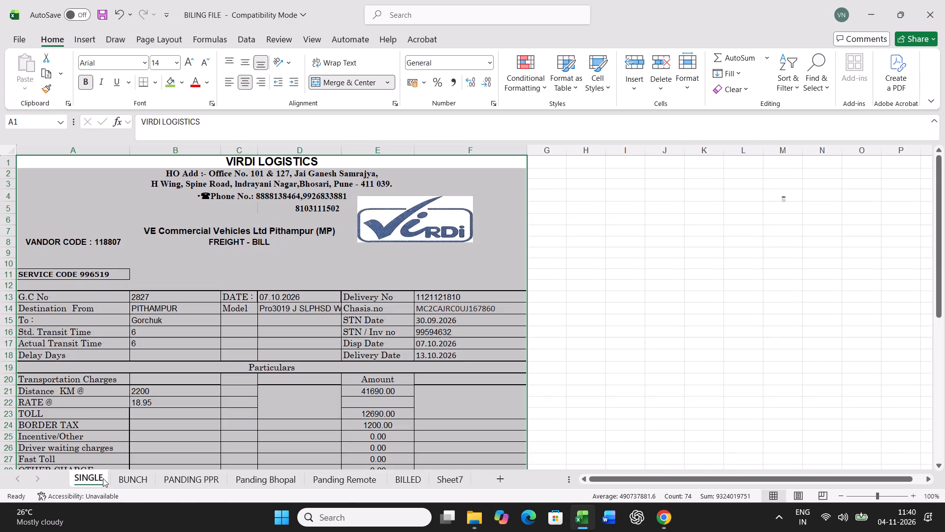
{"action": "key", "text": "ctrl+p"}
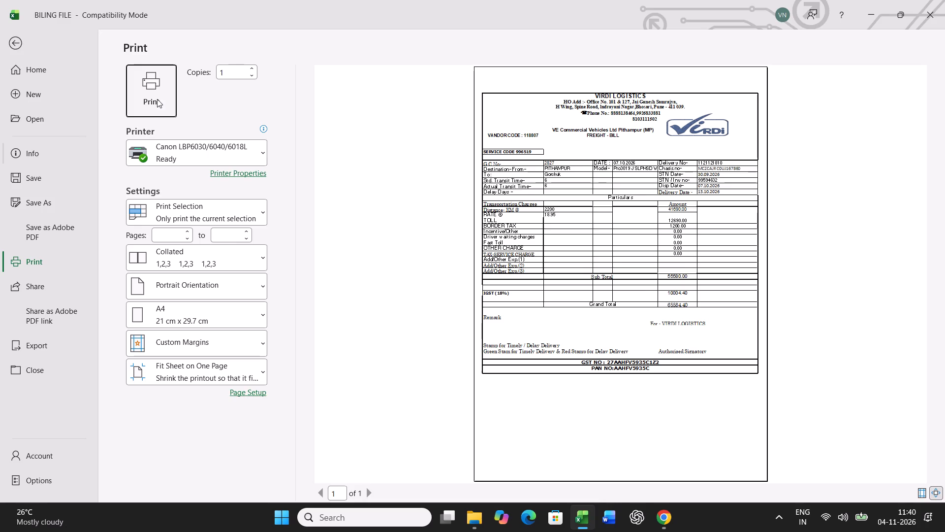
{"action": "left_click", "coordinate": [157, 99]}
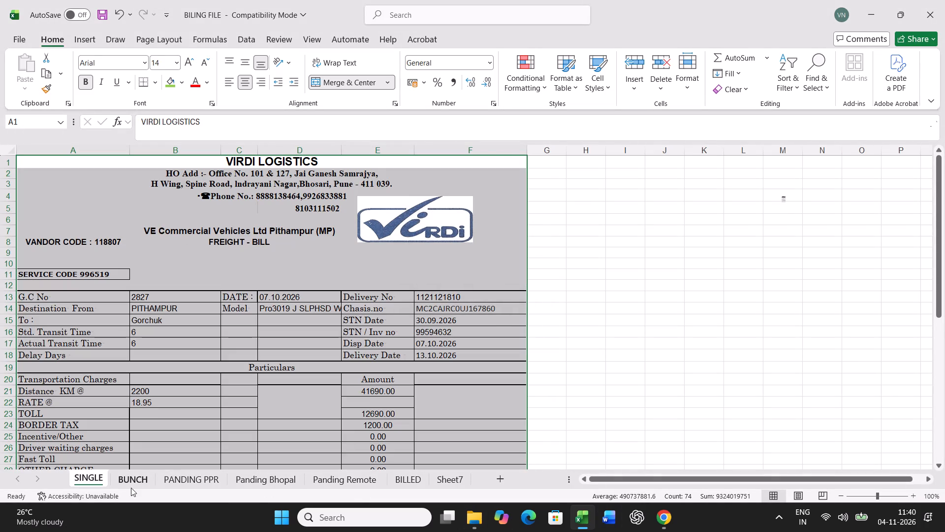
Copy bill row 11 of the BUNCH sheet and paste it as values only into row 45 of the lower table.
{"action": "left_click", "coordinate": [136, 478]}
{"action": "left_click", "coordinate": [10, 276]}
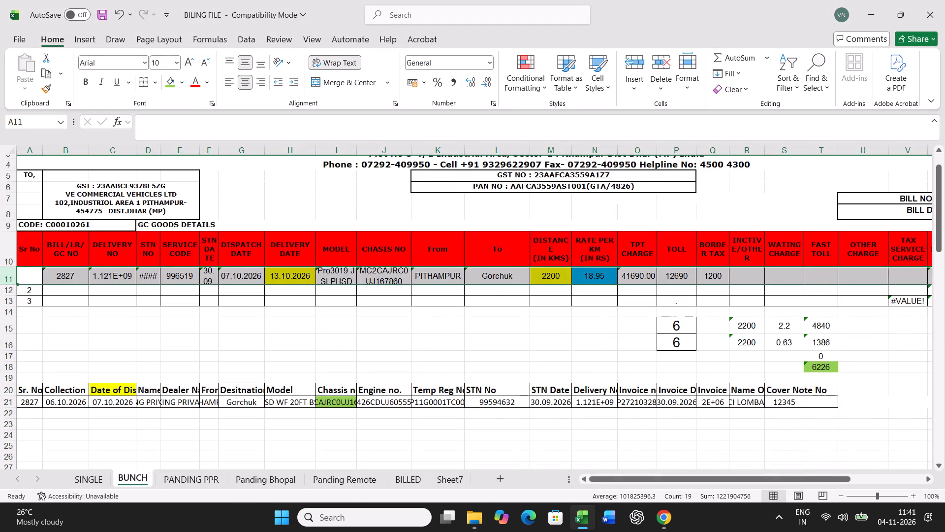
{"action": "key", "text": "ctrl+c"}
{"action": "scroll", "coordinate": [275, 336], "scroll_direction": "down", "scroll_amount": 11}
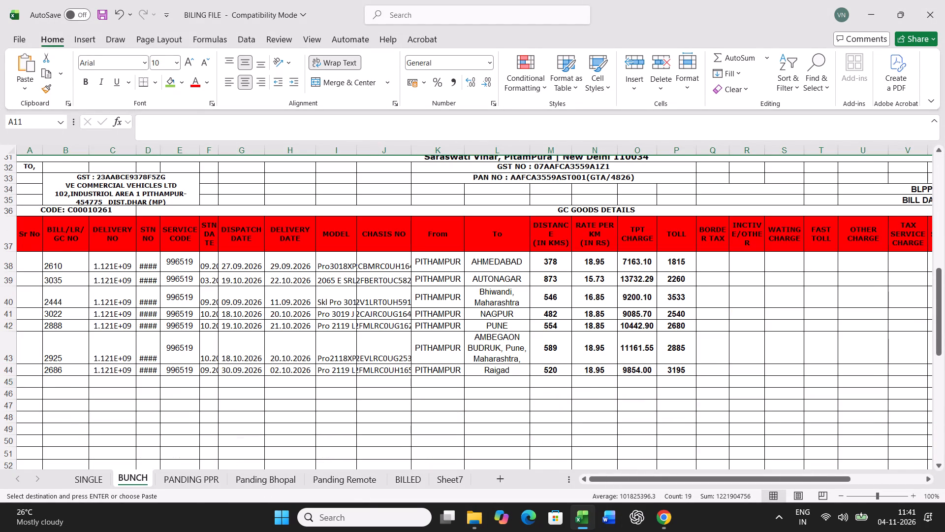
{"action": "right_click", "coordinate": [32, 381]}
{"action": "left_click", "coordinate": [94, 114]}
{"action": "left_click", "coordinate": [27, 79]}
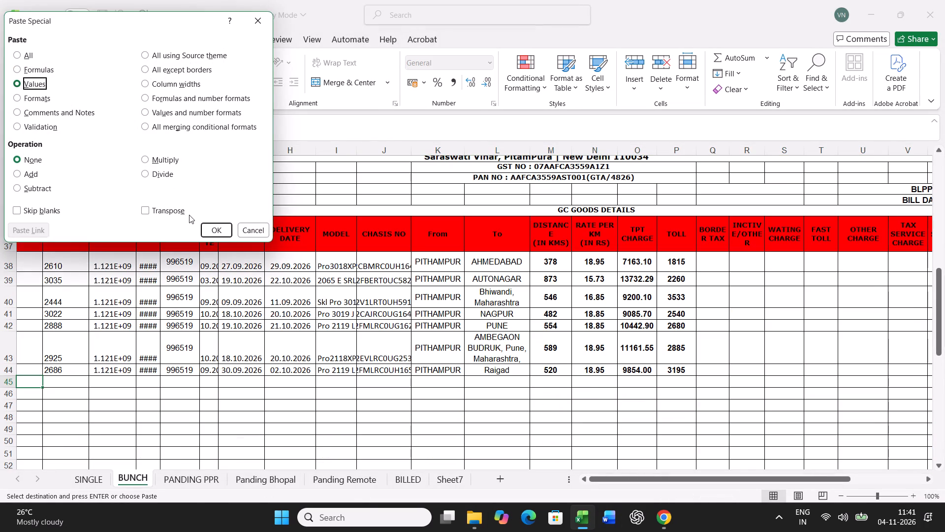
{"action": "left_click", "coordinate": [211, 226]}
Find chassis 167144 in the PANDING PPR sheet and fill its cell green.
{"action": "left_click", "coordinate": [191, 473]}
{"action": "left_click", "coordinate": [443, 361]}
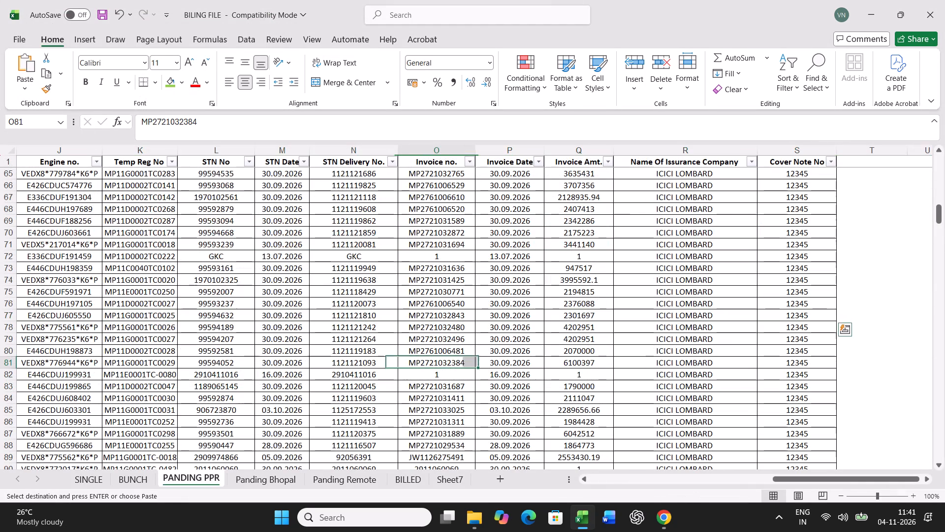
{"action": "key", "text": "ctrl+f"}
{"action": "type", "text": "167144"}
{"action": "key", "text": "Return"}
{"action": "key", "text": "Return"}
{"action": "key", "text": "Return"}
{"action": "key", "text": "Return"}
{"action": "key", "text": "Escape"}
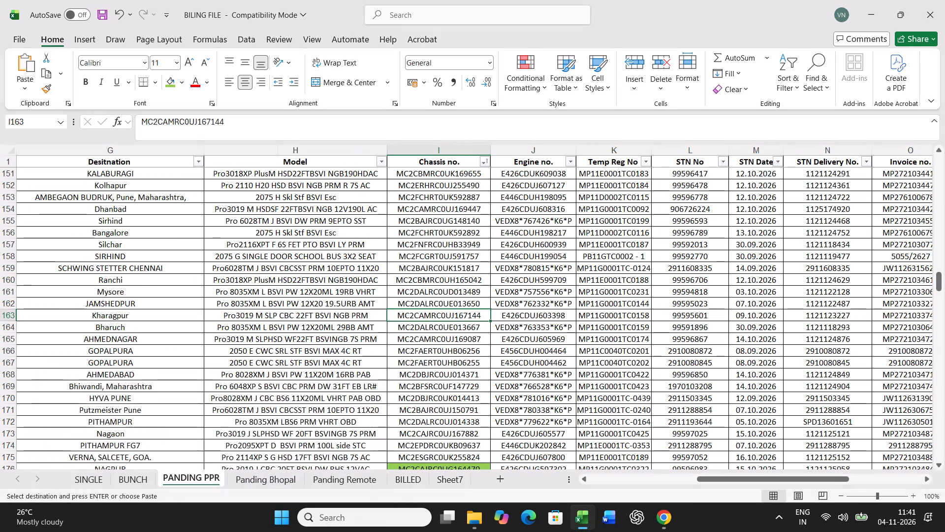
{"action": "left_click", "coordinate": [170, 83]}
Copy the full chassis 167144 row from PANDING PPR and paste it over the BUNCH sheet's data row starting at A21.
{"action": "key", "text": "Left"}
{"action": "key", "text": "Left"}
{"action": "key", "text": "Left"}
{"action": "key", "text": "Left"}
{"action": "key", "text": "Left"}
{"action": "key", "text": "Left"}
{"action": "key", "text": "Left"}
{"action": "key", "text": "Left"}
{"action": "key", "text": "Left"}
{"action": "key", "text": "Left"}
{"action": "key", "text": "Left"}
{"action": "key", "text": "Left"}
{"action": "key", "text": "Left"}
{"action": "key", "text": "Left"}
{"action": "key", "text": "Left"}
{"action": "key", "text": "Left"}
{"action": "key", "text": "Left"}
{"action": "key", "text": "Left"}
{"action": "key", "text": "Left"}
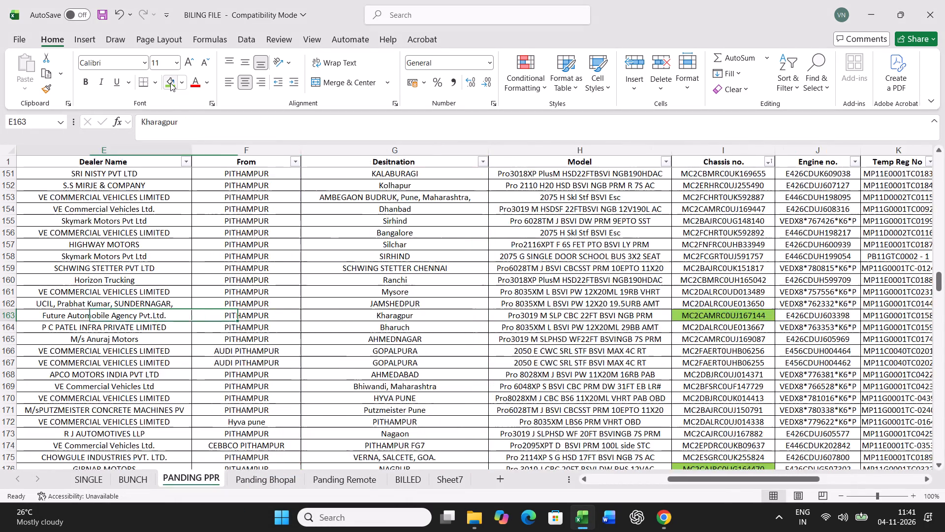
{"action": "key", "text": "ctrl+shift+Right"}
{"action": "key", "text": "ctrl+c"}
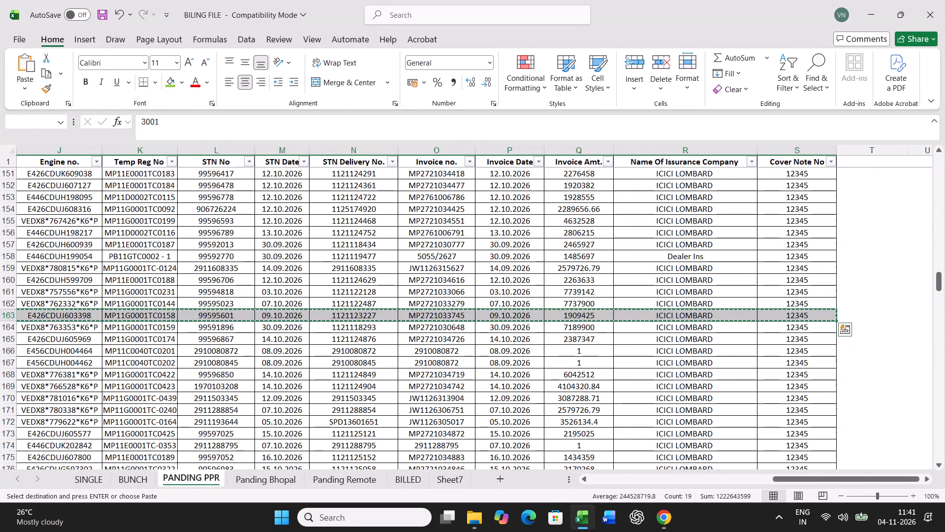
{"action": "left_click", "coordinate": [130, 468]}
{"action": "left_click", "coordinate": [131, 480]}
{"action": "scroll", "coordinate": [199, 391], "scroll_direction": "up", "scroll_amount": 15}
{"action": "left_click", "coordinate": [29, 434]}
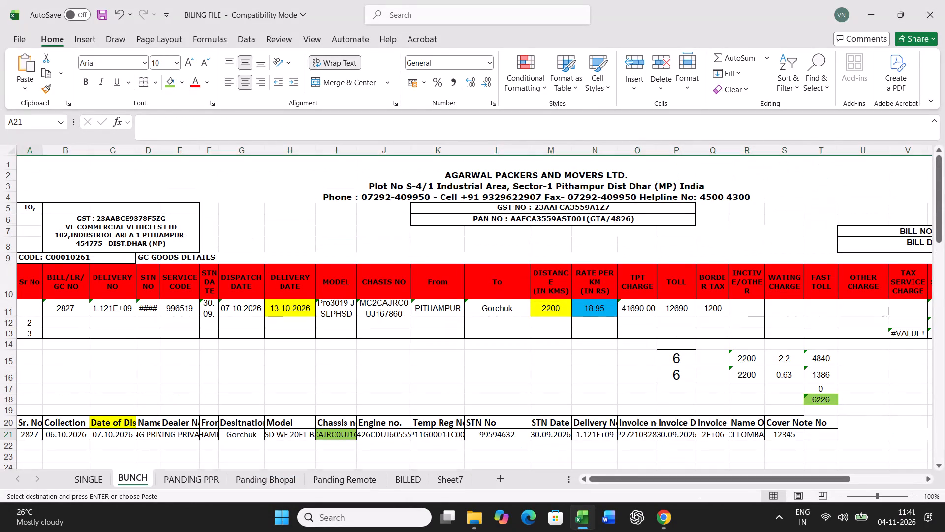
{"action": "key", "text": "ctrl+v"}
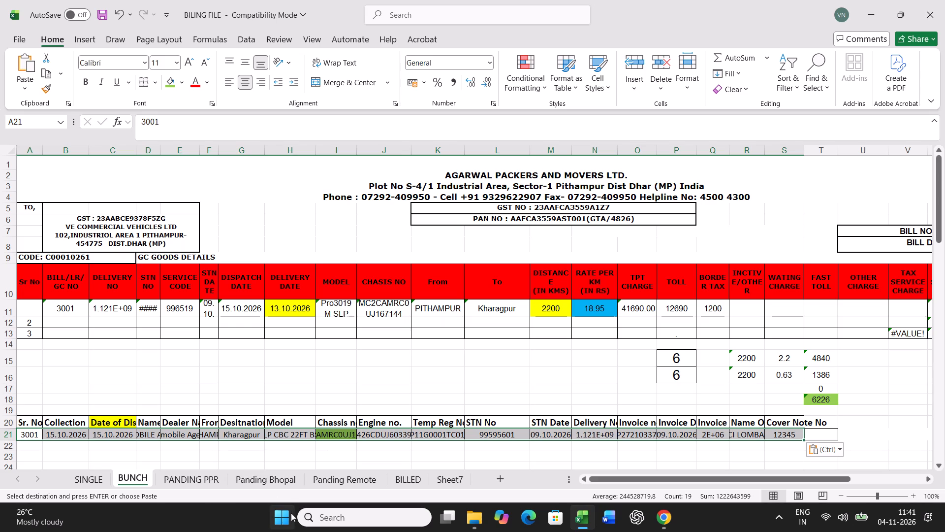
Set the dispatch date in BUNCH cell C21 to 16.10.2026.
{"action": "left_click", "coordinate": [116, 432]}
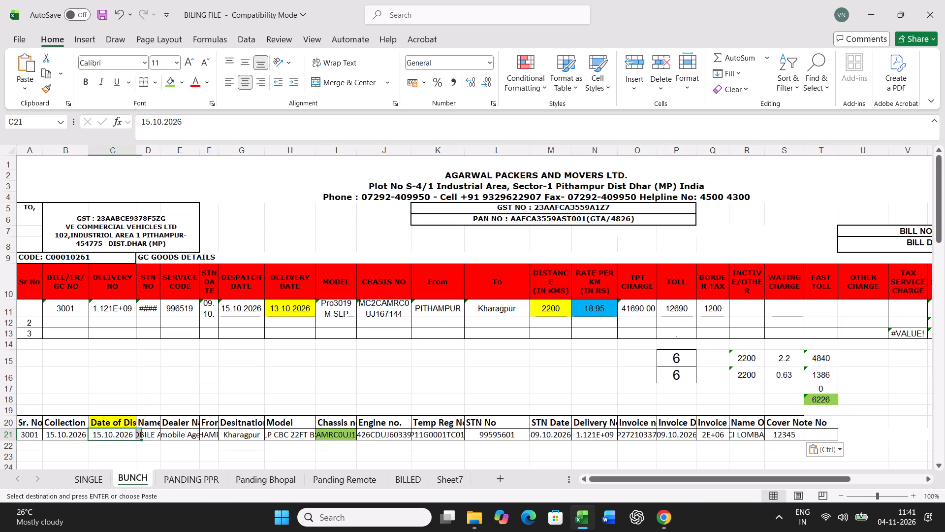
{"action": "type", "text": "16.10.2026"}
{"action": "key", "text": "Return"}
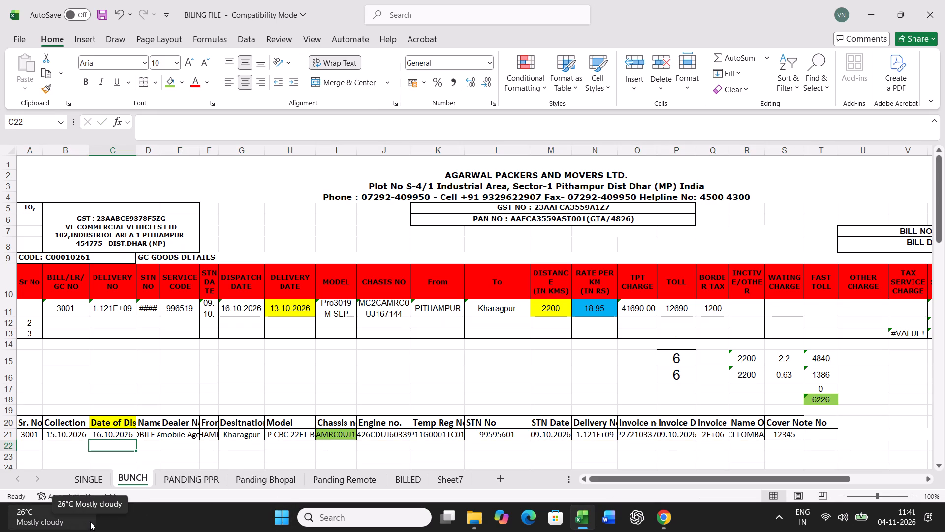
In BUNCH bill row 11, enter delivery date 22.10.2026, distance 1475, rate 18.85, toll 7910 and border tax 2076.
{"action": "left_click", "coordinate": [288, 309]}
{"action": "type", "text": "22.10.2026"}
{"action": "key", "text": "Right"}
{"action": "key", "text": "Right"}
{"action": "key", "text": "Right"}
{"action": "key", "text": "Right"}
{"action": "key", "text": "Right"}
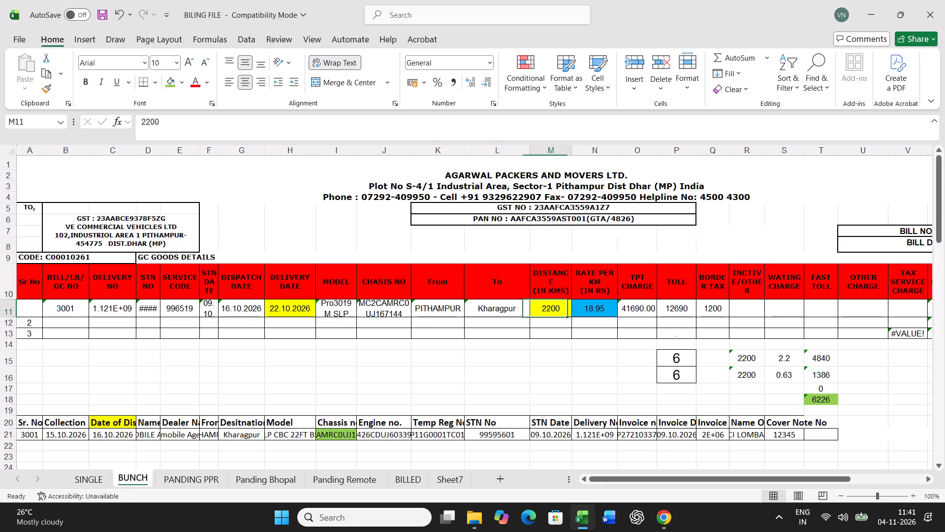
{"action": "type", "text": "1475"}
{"action": "key", "text": "Right"}
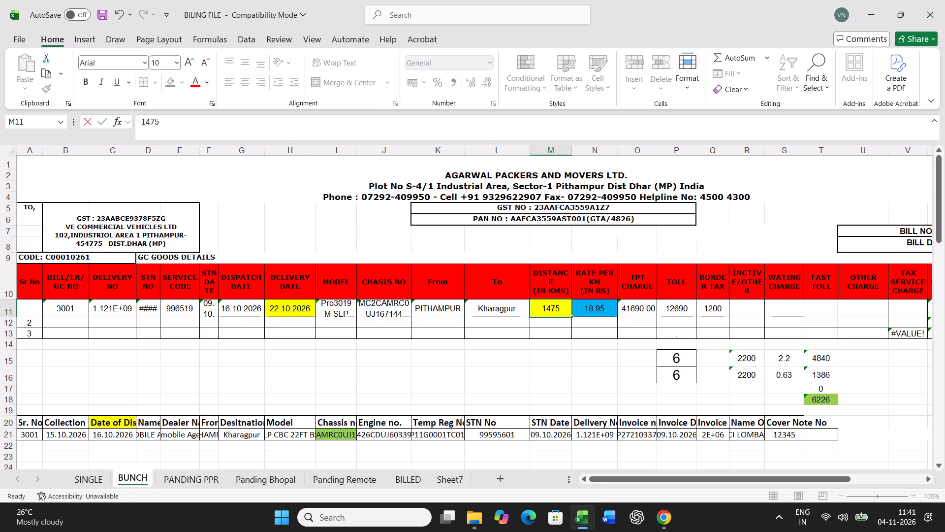
{"action": "type", "text": "18.85"}
{"action": "key", "text": "Right"}
{"action": "key", "text": "Right"}
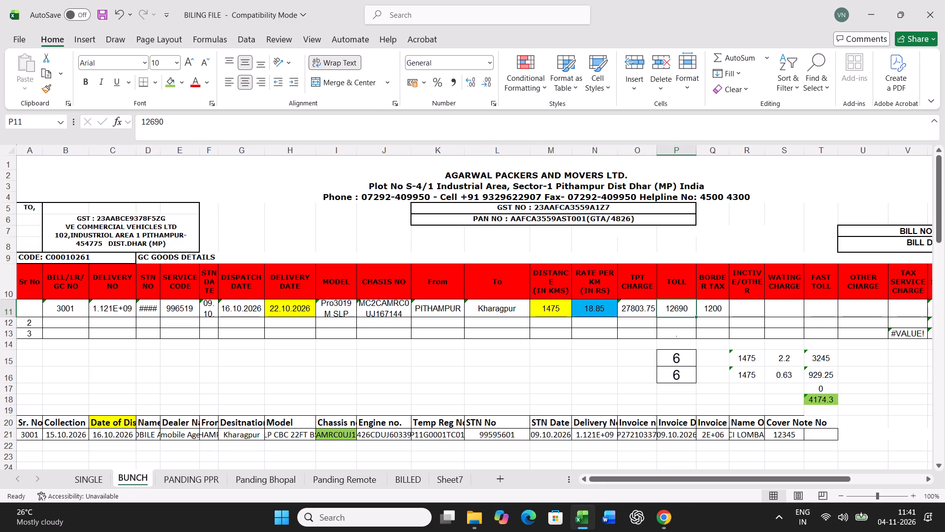
{"action": "type", "text": "7910"}
{"action": "key", "text": "Right"}
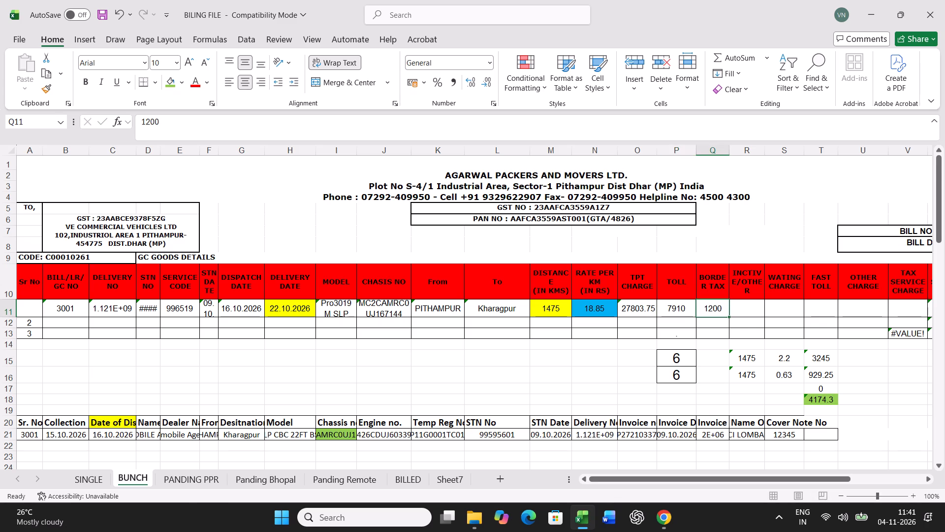
{"action": "type", "text": "2076"}
{"action": "key", "text": "Return"}
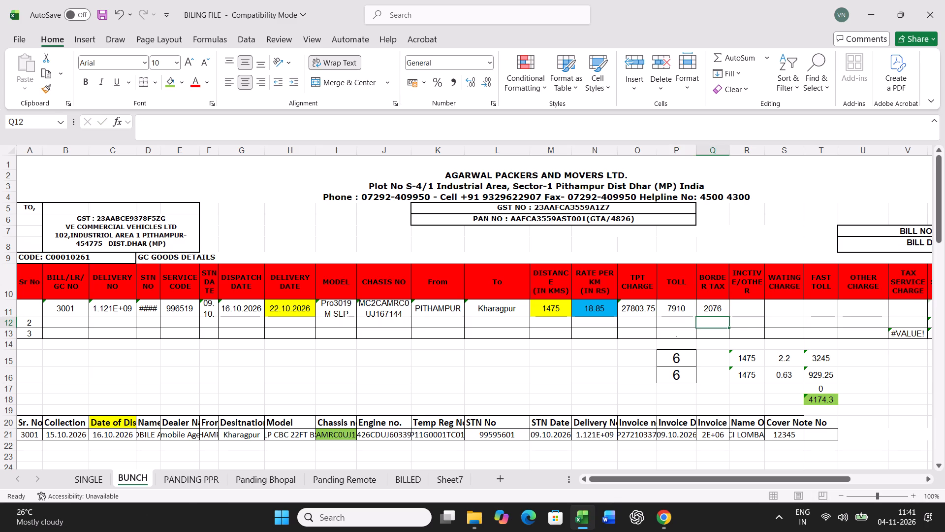
Set the standard transit time in BUNCH cell P15 to 5.
{"action": "left_click", "coordinate": [689, 360]}
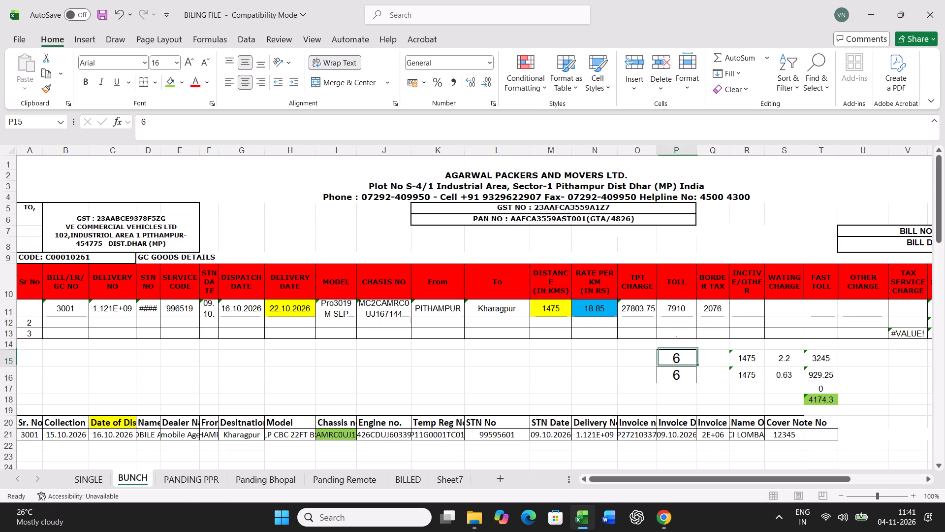
{"action": "key", "text": "5"}
{"action": "key", "text": "Return"}
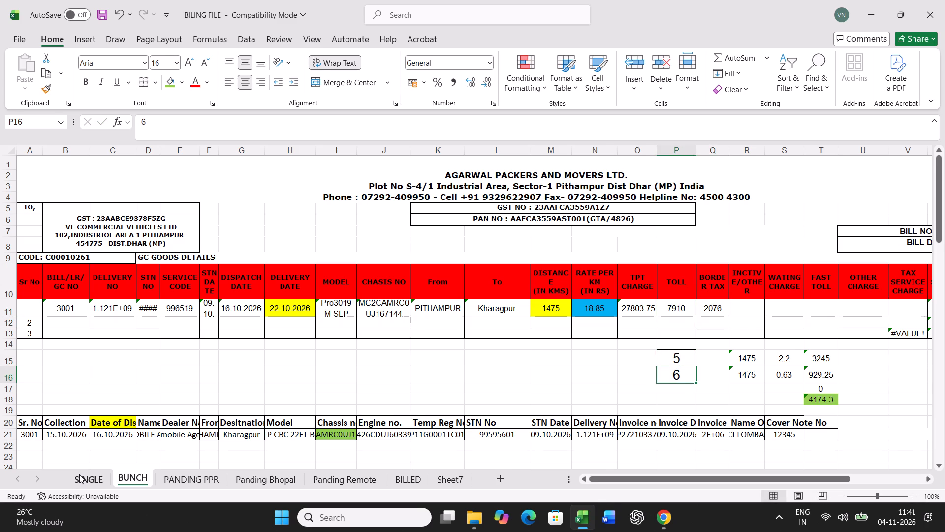
Print one copy of the freight bill for chassis 167144 from the SINGLE sheet.
{"action": "left_click", "coordinate": [79, 474]}
{"action": "key", "text": "ctrl+p"}
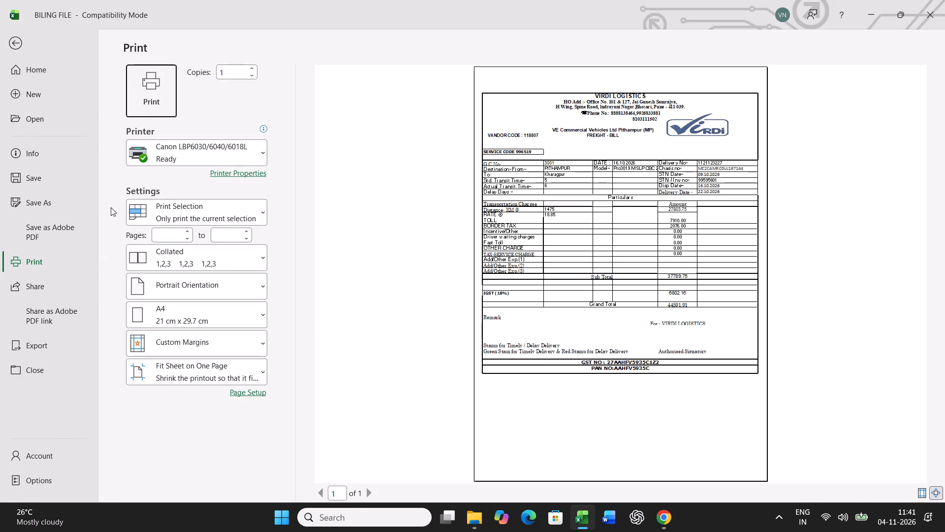
{"action": "left_click", "coordinate": [149, 108]}
Copy bill row 11 of the BUNCH sheet and paste it as values only into row 46 of the lower table.
{"action": "left_click", "coordinate": [132, 482]}
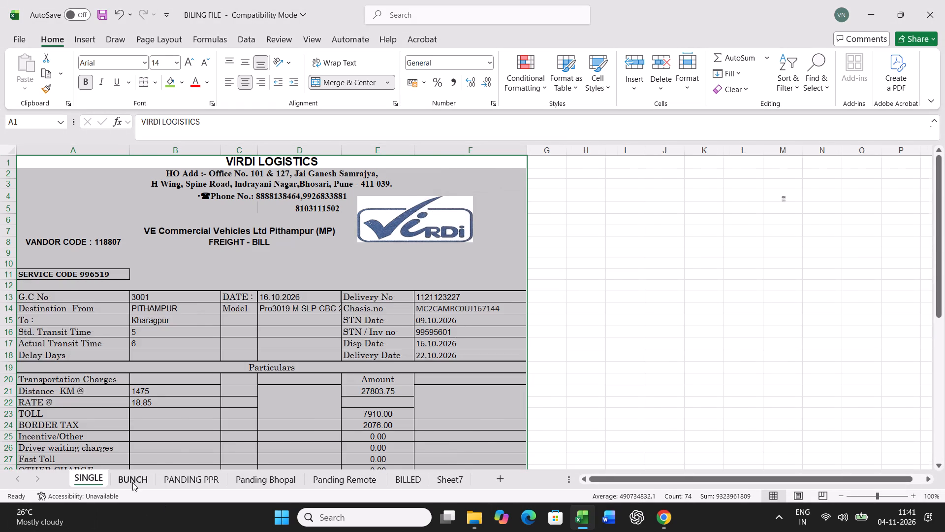
{"action": "left_click", "coordinate": [7, 308]}
{"action": "key", "text": "ctrl+c"}
{"action": "scroll", "coordinate": [330, 332], "scroll_direction": "down", "scroll_amount": 10}
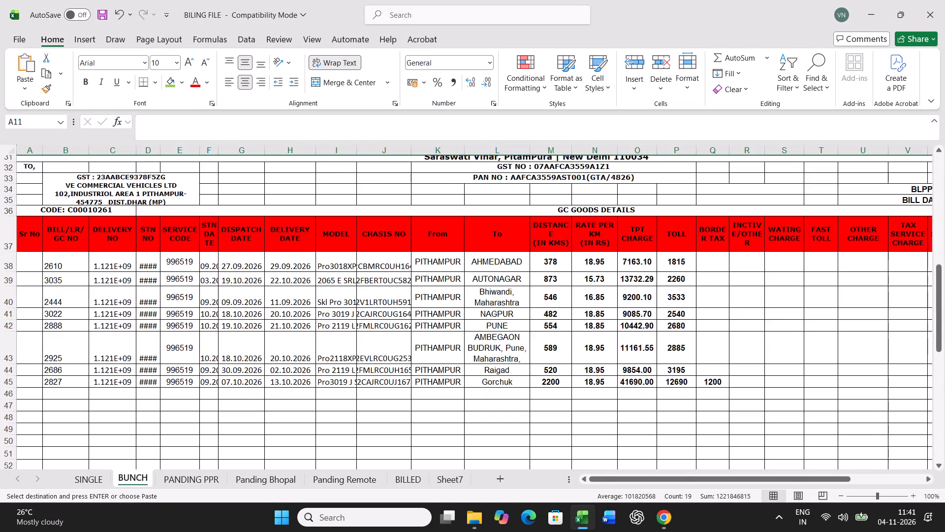
{"action": "scroll", "coordinate": [330, 332], "scroll_direction": "down", "scroll_amount": 5}
{"action": "right_click", "coordinate": [27, 299]}
{"action": "left_click", "coordinate": [77, 234]}
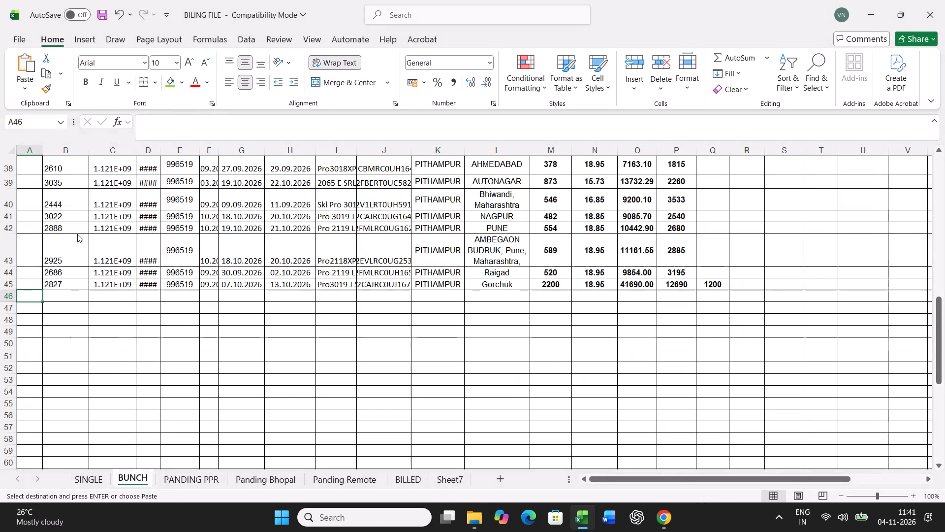
{"action": "left_click", "coordinate": [30, 204]}
{"action": "left_click", "coordinate": [218, 347]}
Find chassis 150779 in the PANDING PPR sheet and fill its cell green.
{"action": "left_click", "coordinate": [199, 479]}
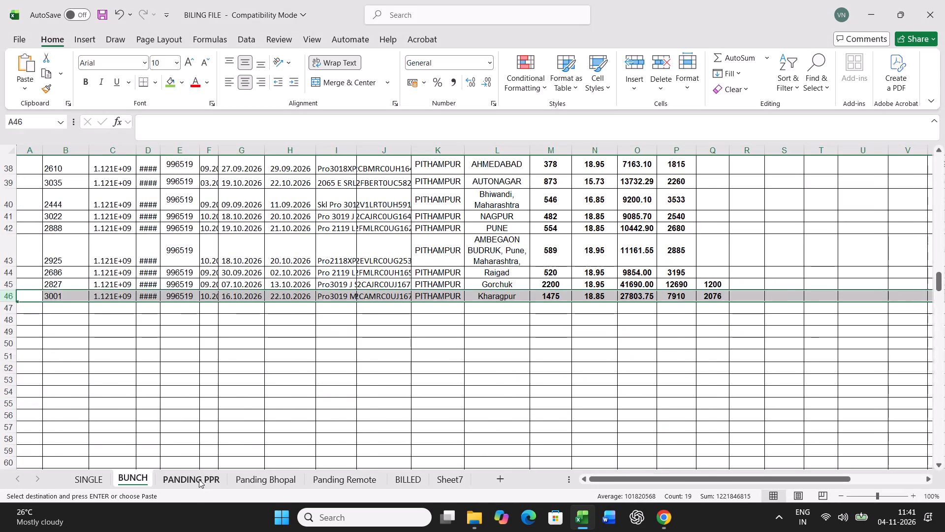
{"action": "left_click", "coordinate": [393, 356]}
{"action": "key", "text": "ctrl+f"}
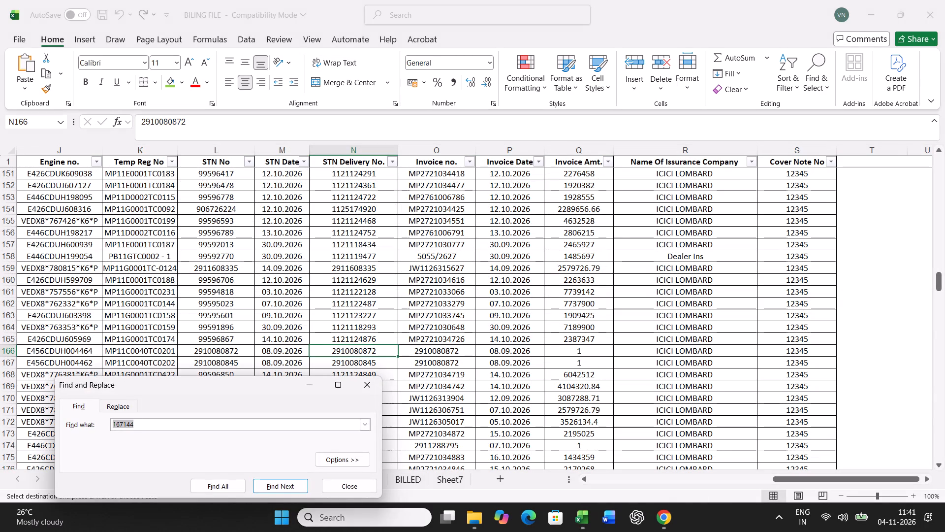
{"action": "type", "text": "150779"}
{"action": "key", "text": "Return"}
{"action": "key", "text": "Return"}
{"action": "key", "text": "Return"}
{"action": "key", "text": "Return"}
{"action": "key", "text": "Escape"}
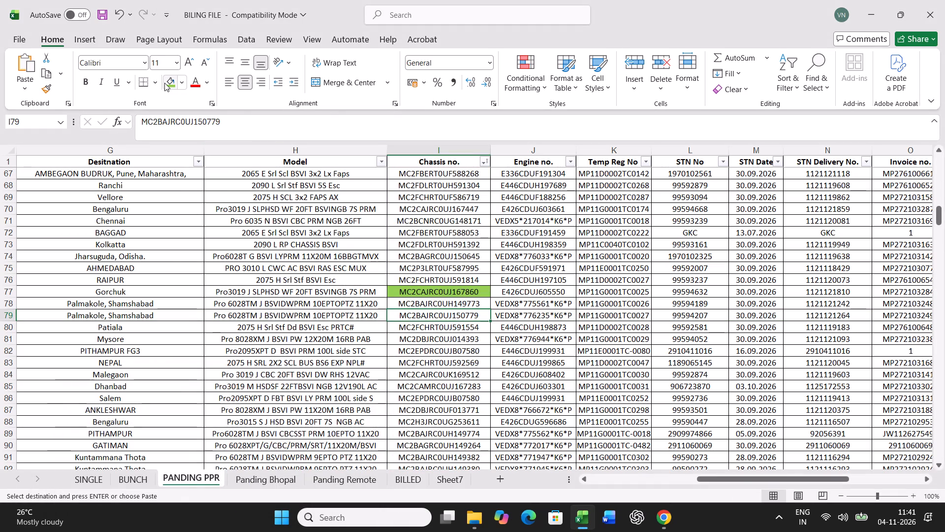
{"action": "left_click", "coordinate": [164, 83]}
Copy the full record of LR 2829 from PANDING PPR row 79 and paste it over row 21 of the BUNCH sheet.
{"action": "key", "text": "Left"}
{"action": "key", "text": "Left"}
{"action": "key", "text": "Left"}
{"action": "key", "text": "Left"}
{"action": "key", "text": "Left"}
{"action": "key", "text": "Left"}
{"action": "key", "text": "Left"}
{"action": "key", "text": "Left"}
{"action": "key", "text": "Left"}
{"action": "key", "text": "Left"}
{"action": "key", "text": "Left"}
{"action": "key", "text": "Left"}
{"action": "key", "text": "Left"}
{"action": "key", "text": "Left"}
{"action": "key", "text": "Left"}
{"action": "key", "text": "Left"}
{"action": "key", "text": "Left"}
{"action": "key", "text": "ctrl+shift+Right"}
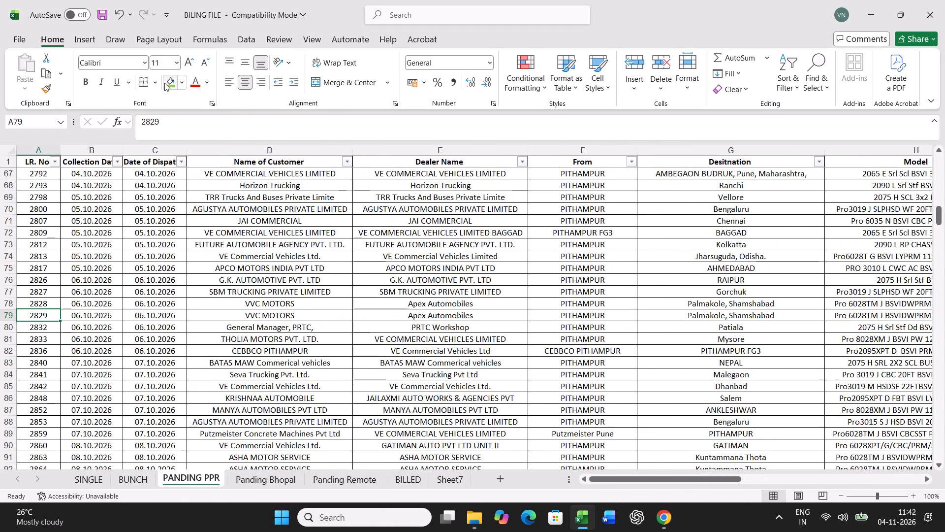
{"action": "key", "text": "ctrl+c"}
{"action": "left_click", "coordinate": [143, 474]}
{"action": "scroll", "coordinate": [152, 386], "scroll_direction": "up", "scroll_amount": 11}
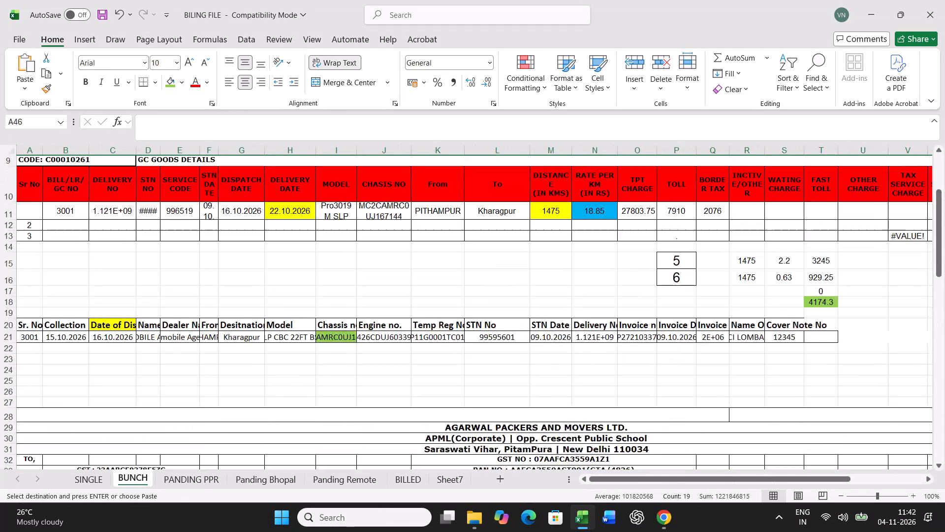
{"action": "scroll", "coordinate": [152, 386], "scroll_direction": "up", "scroll_amount": 6}
{"action": "left_click", "coordinate": [27, 439]}
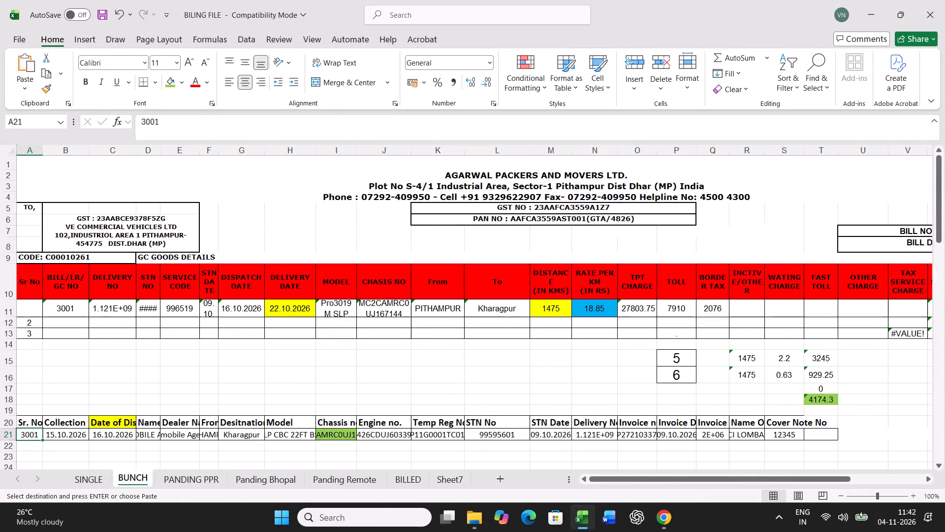
{"action": "key", "text": "ctrl+v"}
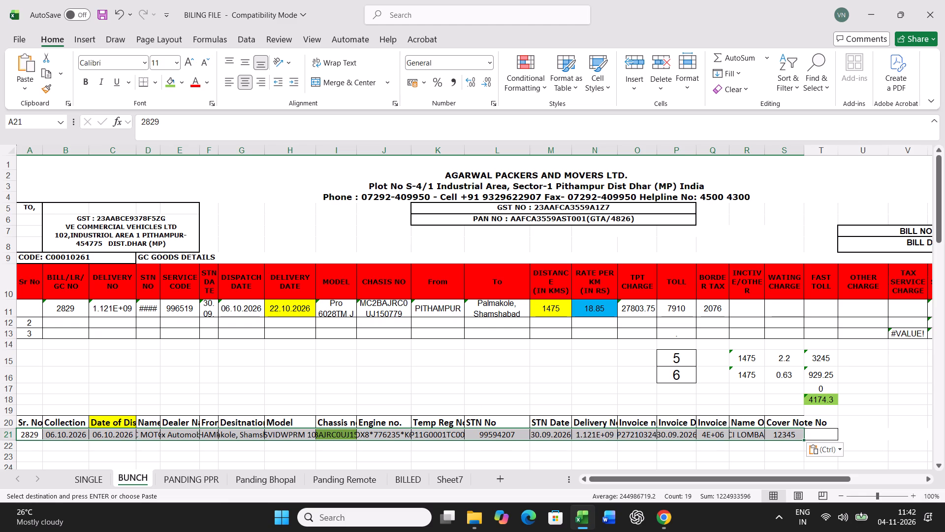
Set the date of dispatch in BUNCH row 21 to 08.10.2026 and the delivery date in bill row 11 to 10.10.2026.
{"action": "left_click", "coordinate": [98, 434]}
{"action": "type", "text": "08.10.2026"}
{"action": "key", "text": "Return"}
{"action": "left_click", "coordinate": [285, 305]}
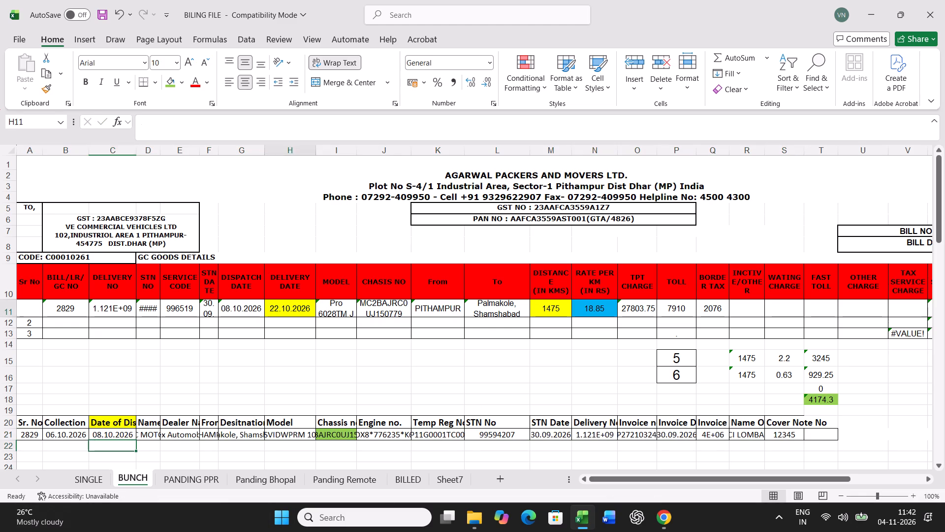
{"action": "type", "text": "10.10.2026"}
Set the distance in bill row 11 to 835 km and the rate per km to 30.34.
{"action": "key", "text": "Right"}
{"action": "key", "text": "Right"}
{"action": "key", "text": "Right"}
{"action": "key", "text": "Right"}
{"action": "key", "text": "Right"}
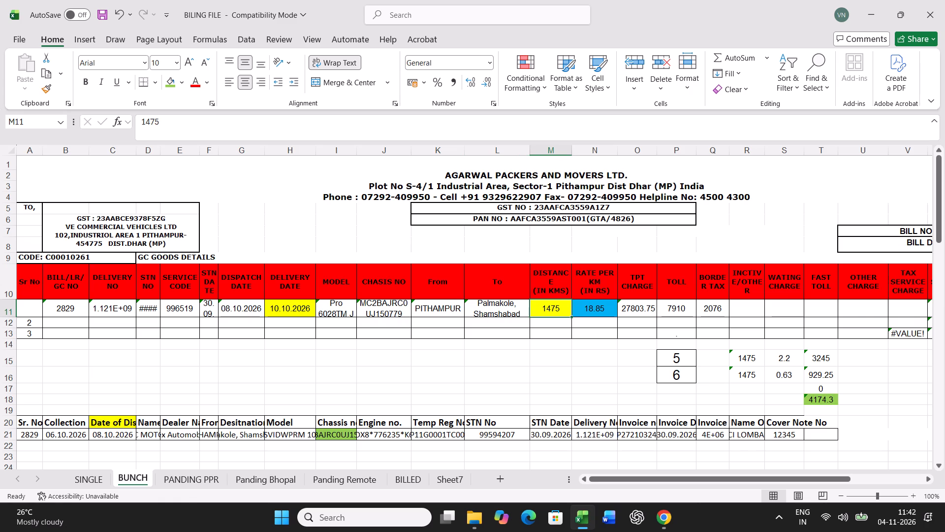
{"action": "type", "text": "835"}
{"action": "key", "text": "Right"}
{"action": "type", "text": "30.34"}
{"action": "key", "text": "Right"}
Set the row 11 toll to 5210, clear the border tax, and enter 500 as the incentive/other charge.
{"action": "key", "text": "Right"}
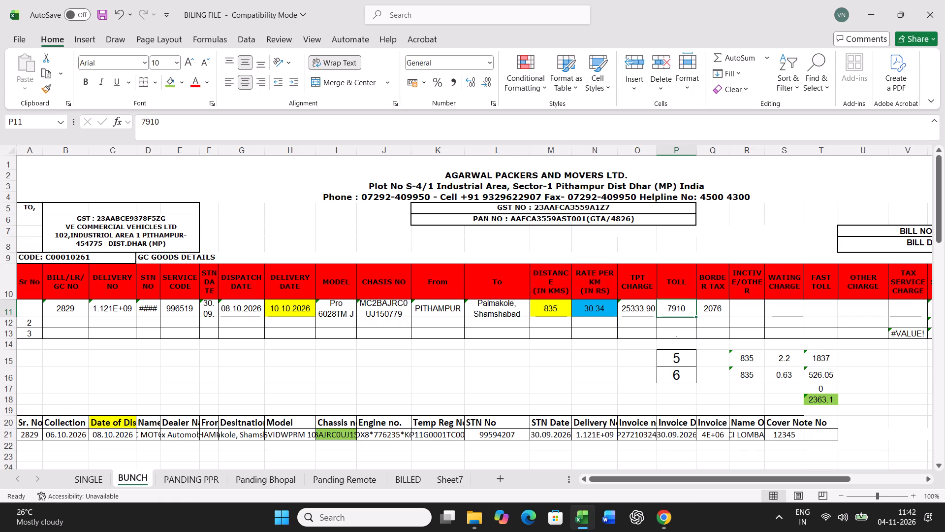
{"action": "type", "text": "5210"}
{"action": "key", "text": "Right"}
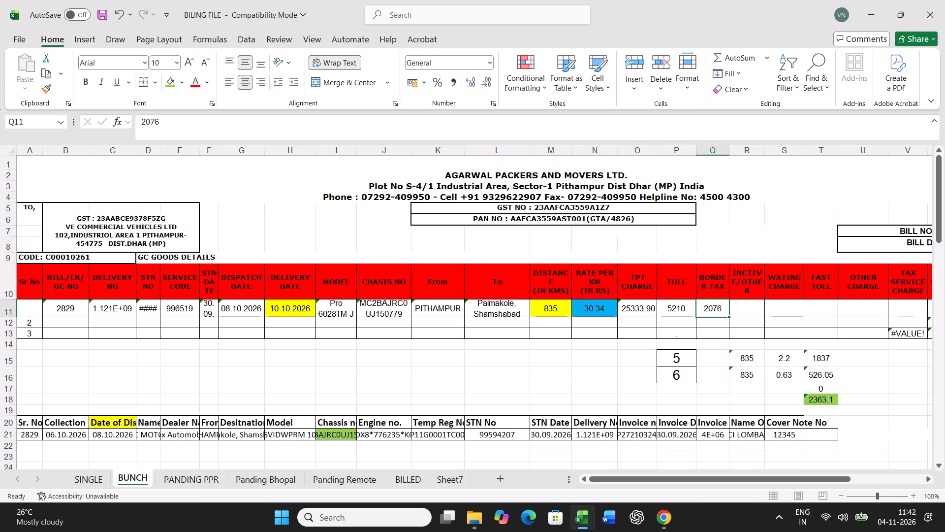
{"action": "key", "text": "Delete"}
{"action": "key", "text": "Right"}
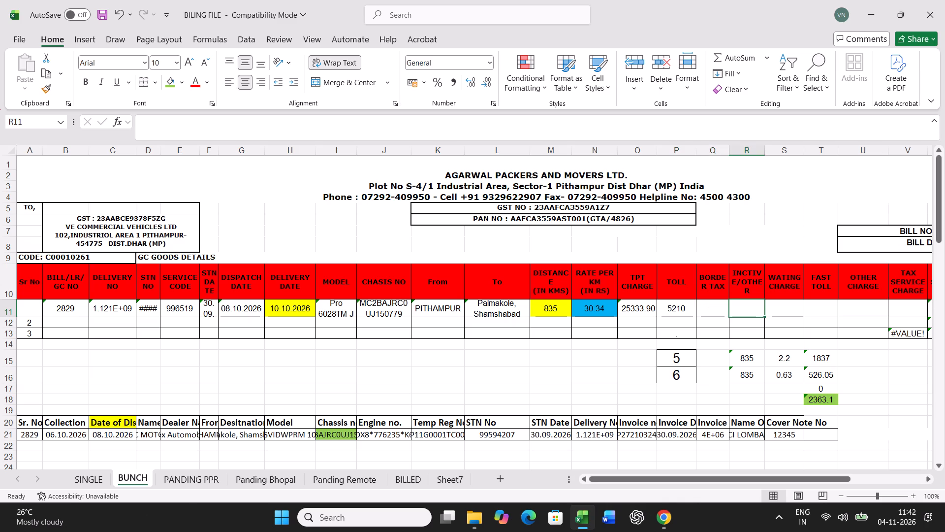
{"action": "type", "text": "500"}
{"action": "key", "text": "Return"}
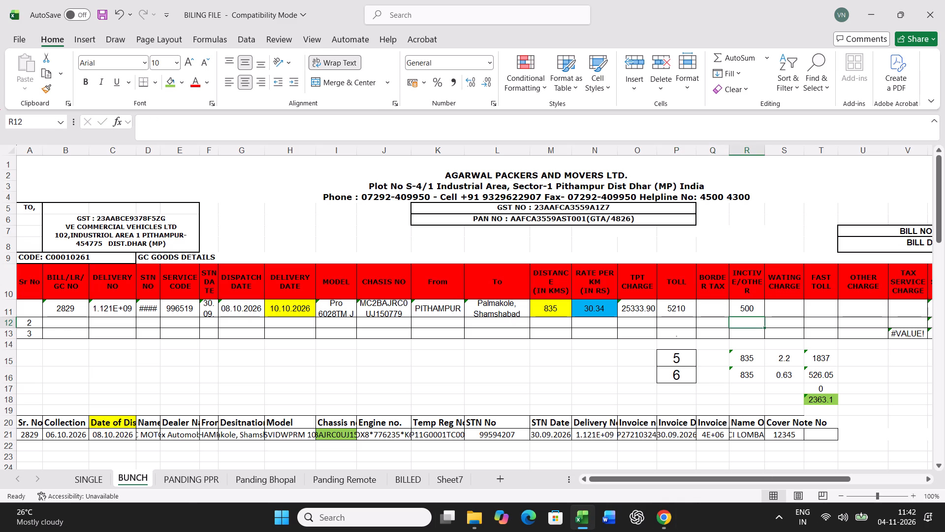
Set the standard transit time in BUNCH cell P15 to 3 and the actual transit time in P16 to 2.
{"action": "left_click", "coordinate": [668, 354]}
{"action": "key", "text": "3"}
{"action": "key", "text": "Return"}
{"action": "key", "text": "2"}
{"action": "key", "text": "Return"}
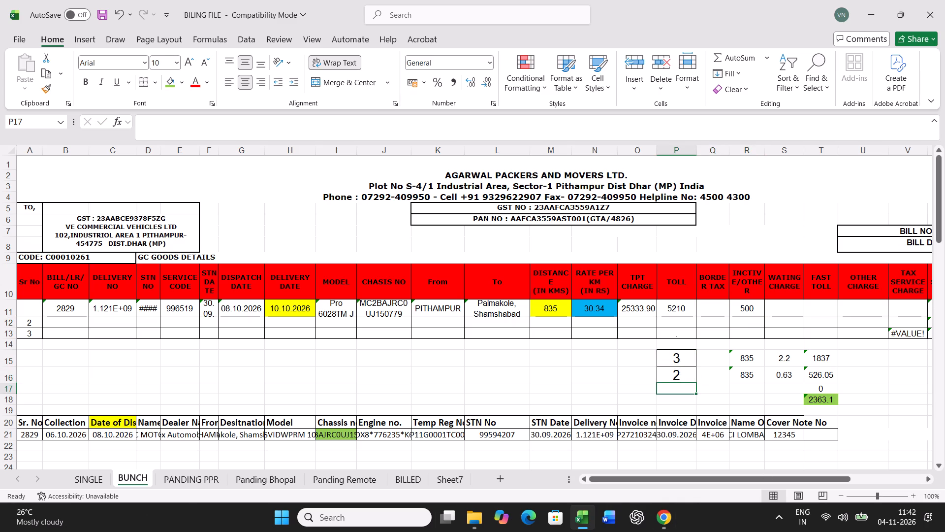
Print one copy of the freight bill for chassis 150779 from the SINGLE sheet.
{"action": "left_click", "coordinate": [97, 479]}
{"action": "key", "text": "ctrl+p"}
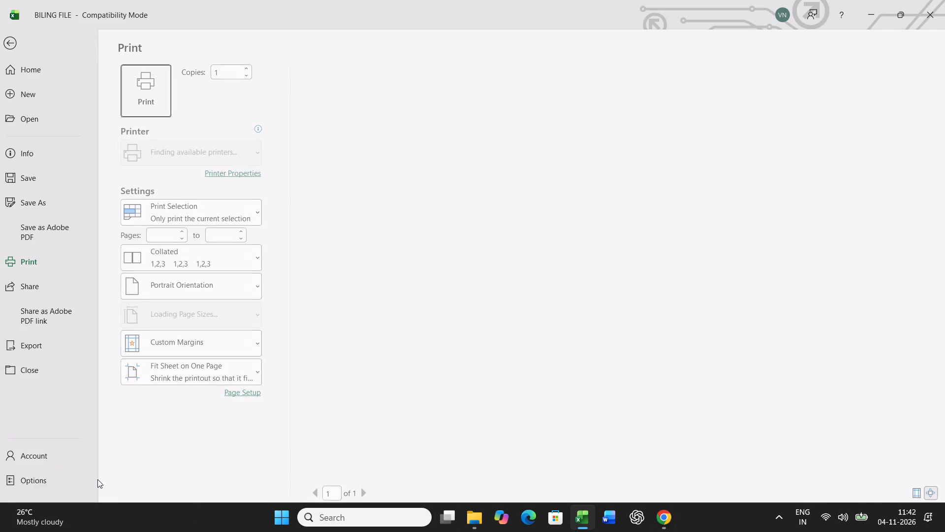
{"action": "left_click", "coordinate": [150, 106]}
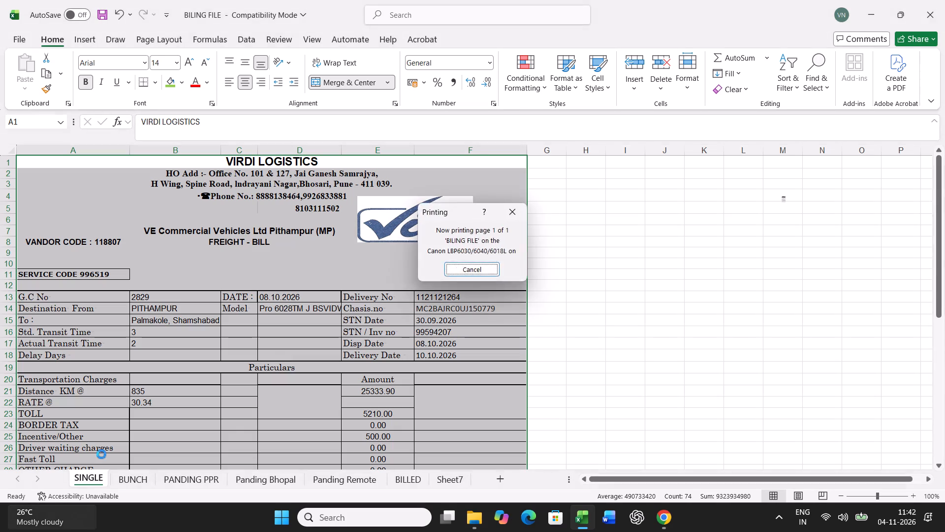
Copy bill row 11 of the BUNCH sheet and paste it as values only into row 47 of the lower table.
{"action": "left_click", "coordinate": [134, 478]}
{"action": "left_click", "coordinate": [9, 309]}
{"action": "key", "text": "ctrl+c"}
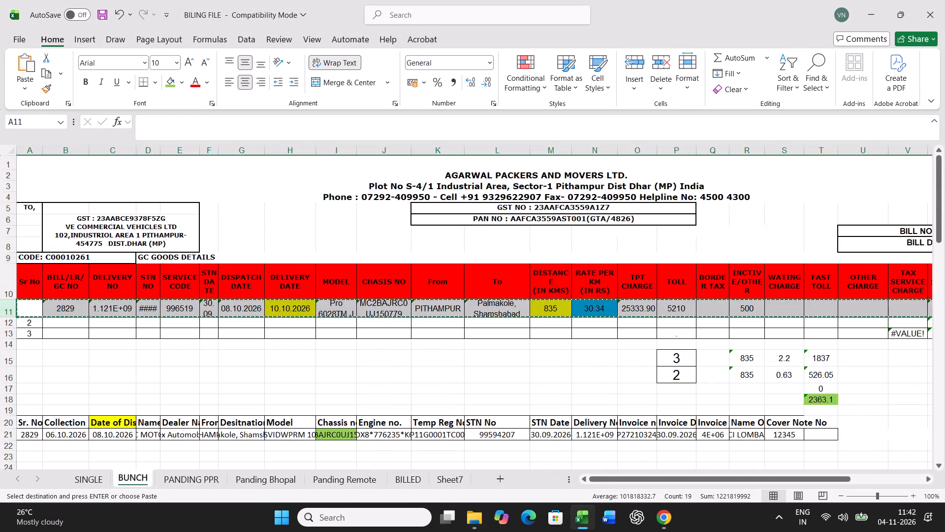
{"action": "scroll", "coordinate": [281, 362], "scroll_direction": "down", "scroll_amount": 16}
{"action": "right_click", "coordinate": [26, 273]}
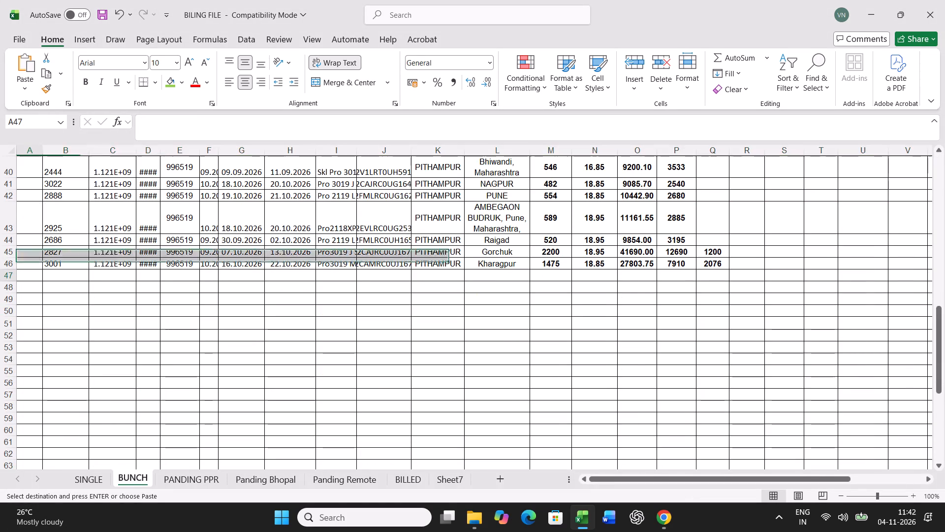
{"action": "left_click", "coordinate": [76, 235]}
{"action": "left_click", "coordinate": [38, 204]}
{"action": "left_click", "coordinate": [210, 353]}
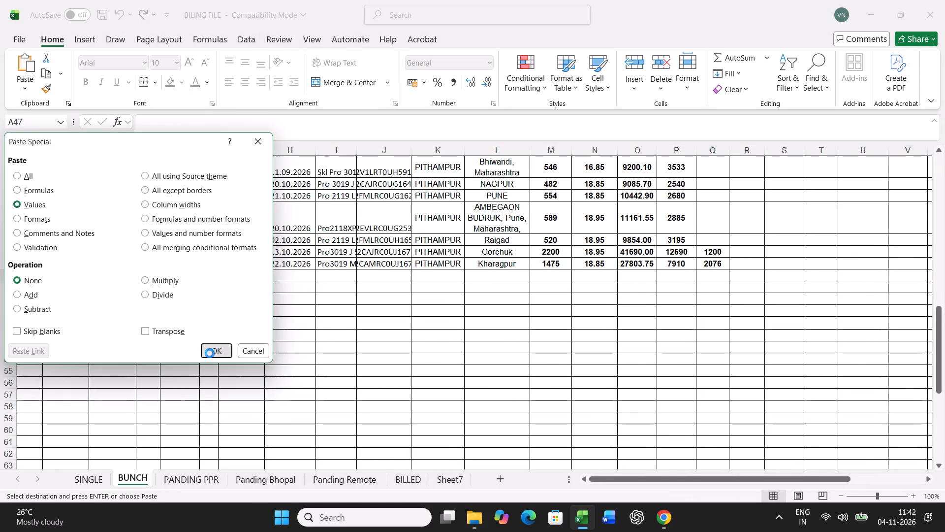
Find chassis 167283 in the PANDING PPR sheet and fill its cell green.
{"action": "left_click", "coordinate": [193, 482]}
{"action": "left_click", "coordinate": [363, 397]}
{"action": "key", "text": "ctrl+f"}
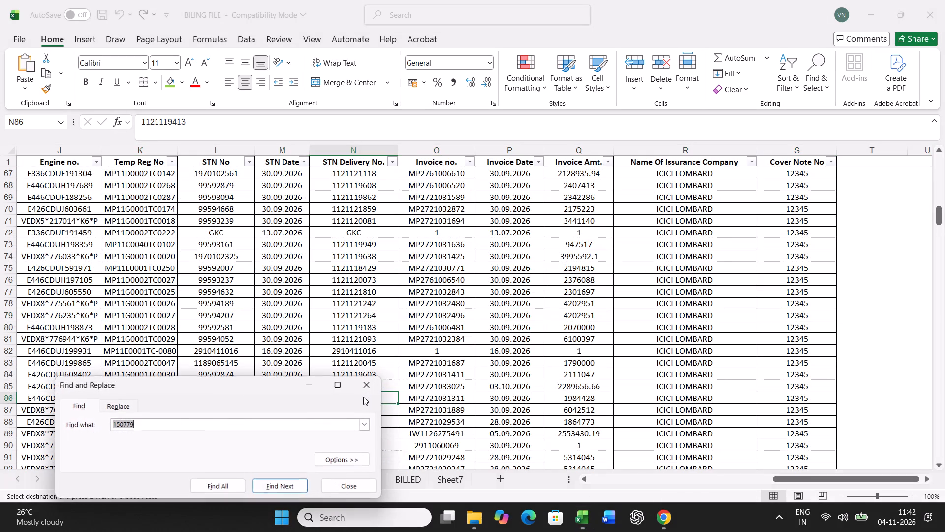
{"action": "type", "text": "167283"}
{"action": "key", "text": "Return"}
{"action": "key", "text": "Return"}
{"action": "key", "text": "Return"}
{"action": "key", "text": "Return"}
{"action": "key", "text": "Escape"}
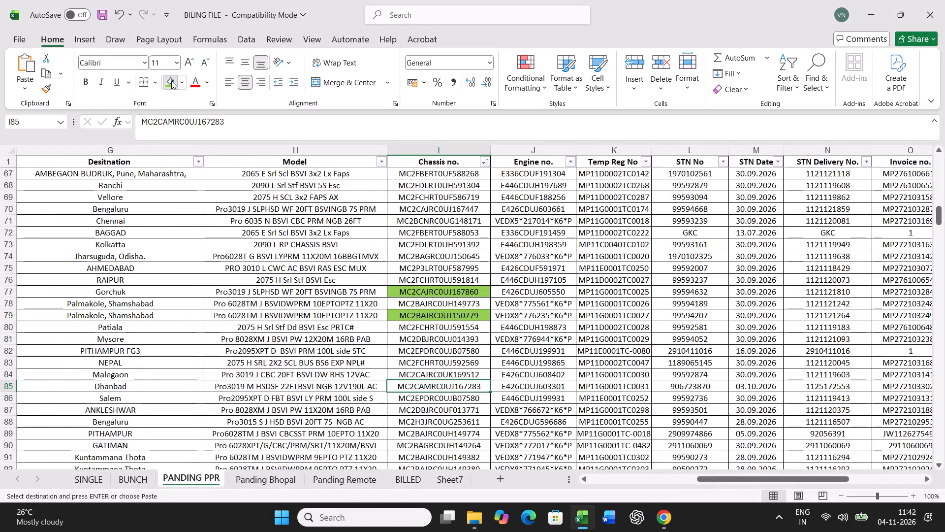
{"action": "left_click", "coordinate": [171, 81]}
Copy the full record of LR 2842 from PANDING PPR row 85 and paste it over row 21 of the BUNCH sheet.
{"action": "key", "text": "Left"}
{"action": "key", "text": "Left"}
{"action": "key", "text": "Left"}
{"action": "key", "text": "Left"}
{"action": "key", "text": "Left"}
{"action": "key", "text": "Left"}
{"action": "key", "text": "Left"}
{"action": "key", "text": "Left"}
{"action": "key", "text": "Left"}
{"action": "key", "text": "Left"}
{"action": "key", "text": "Left"}
{"action": "key", "text": "Left"}
{"action": "key", "text": "Left"}
{"action": "key", "text": "Left"}
{"action": "key", "text": "Left"}
{"action": "key", "text": "Left"}
{"action": "key", "text": "Left"}
{"action": "key", "text": "Left"}
{"action": "key", "text": "Left"}
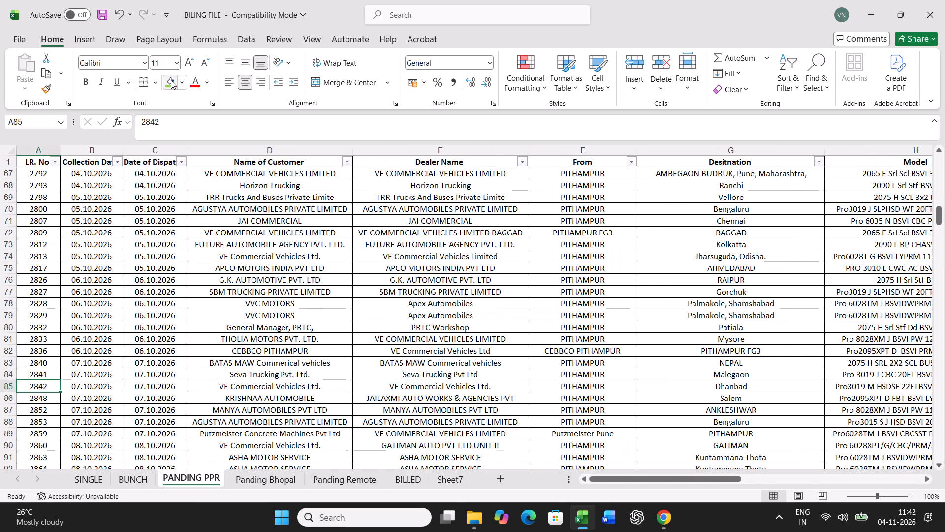
{"action": "key", "text": "ctrl+shift+Right"}
{"action": "key", "text": "ctrl+c"}
{"action": "left_click", "coordinate": [130, 480]}
{"action": "scroll", "coordinate": [157, 365], "scroll_direction": "up", "scroll_amount": 9}
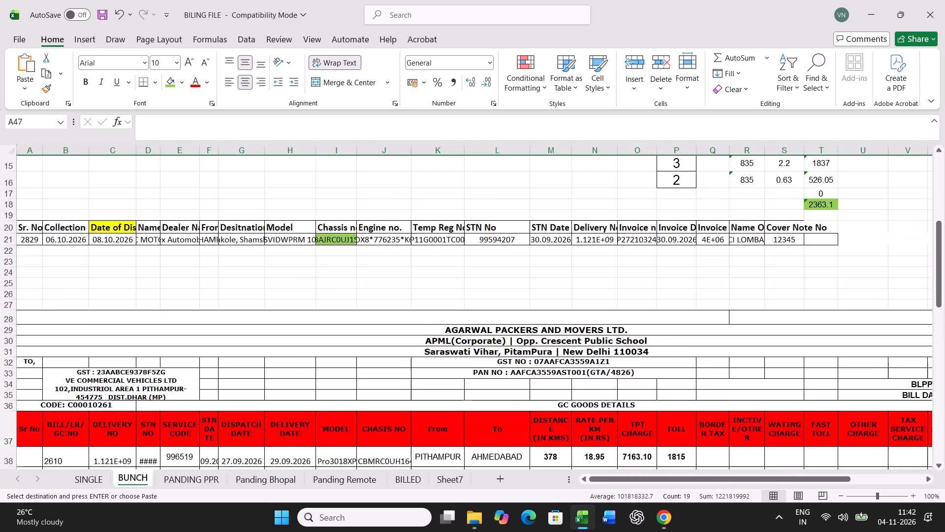
{"action": "scroll", "coordinate": [157, 365], "scroll_direction": "up", "scroll_amount": 6}
{"action": "left_click", "coordinate": [24, 401]}
{"action": "key", "text": "ctrl+v"}
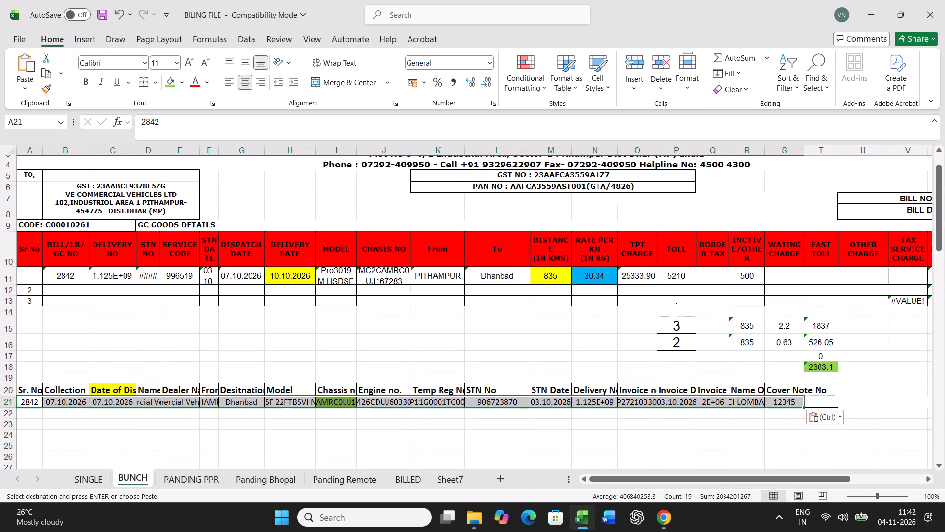
Set the delivery date in bill row 11 to 12.10.2026, with distance 1415 km and rate 18.95 per km.
{"action": "left_click", "coordinate": [301, 277]}
{"action": "type", "text": "12.10.2026"}
{"action": "key", "text": "Right"}
{"action": "key", "text": "Right"}
{"action": "key", "text": "Right"}
{"action": "key", "text": "Right"}
{"action": "key", "text": "Right"}
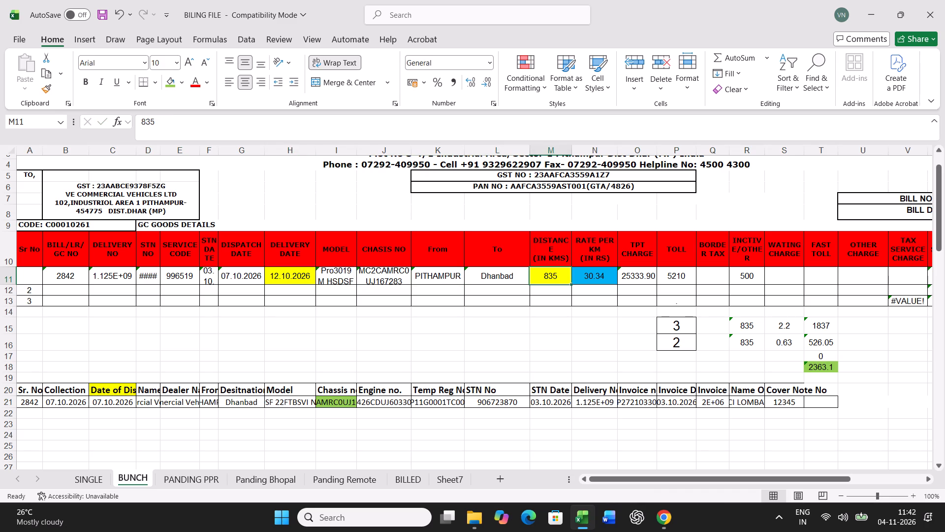
{"action": "type", "text": "1415"}
{"action": "key", "text": "Right"}
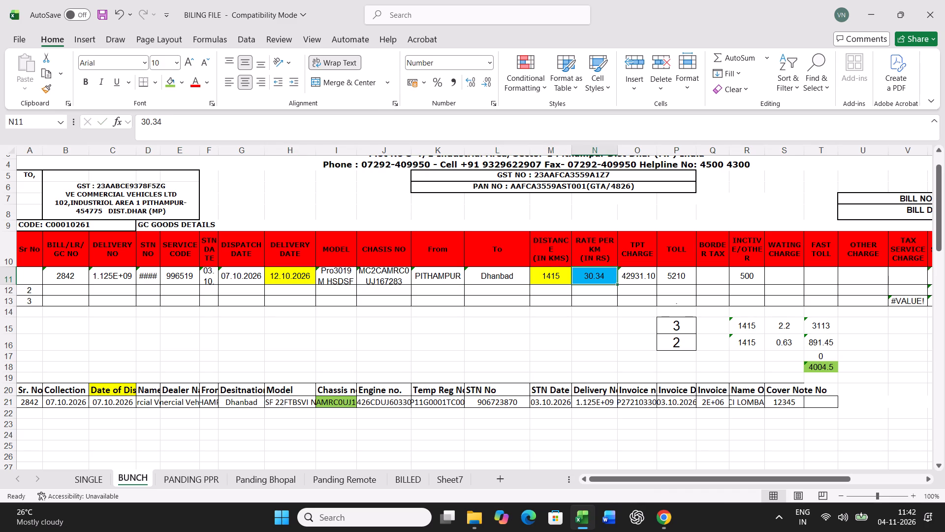
{"action": "type", "text": "18.95"}
Set the row 11 toll to 8175 and border tax to 1200, and clear the incentive/other charge.
{"action": "key", "text": "Right"}
{"action": "key", "text": "Right"}
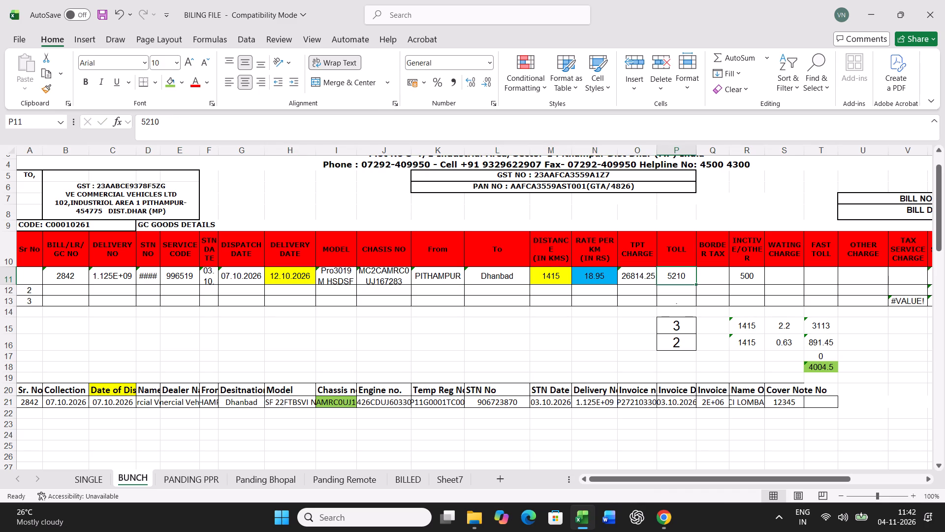
{"action": "type", "text": "8175"}
{"action": "key", "text": "Right"}
{"action": "type", "text": "1200"}
{"action": "key", "text": "Return"}
{"action": "key", "text": "Up"}
{"action": "key", "text": "Right"}
{"action": "key", "text": "Delete"}
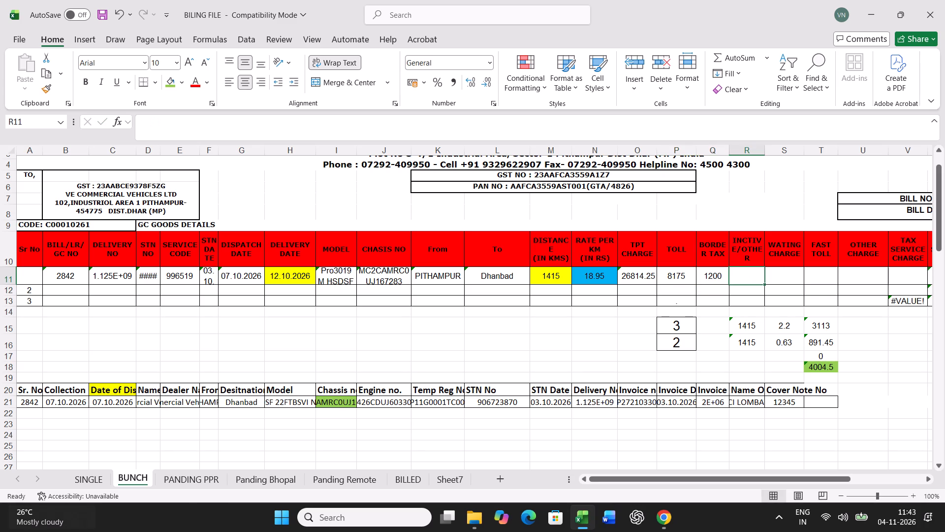
Set the standard transit time in BUNCH cell P15 to 4 and the actual transit time in P16 to 5.
{"action": "left_click", "coordinate": [674, 327]}
{"action": "key", "text": "4"}
{"action": "key", "text": "Return"}
{"action": "key", "text": "5"}
{"action": "key", "text": "Return"}
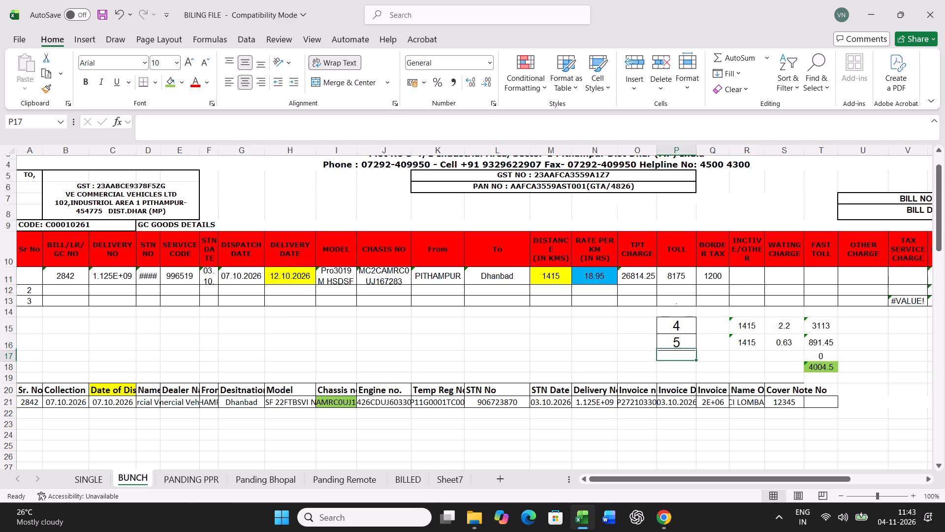
Print one copy of the freight bill for chassis 167283 from the SINGLE sheet.
{"action": "left_click", "coordinate": [88, 479]}
{"action": "key", "text": "ctrl+p"}
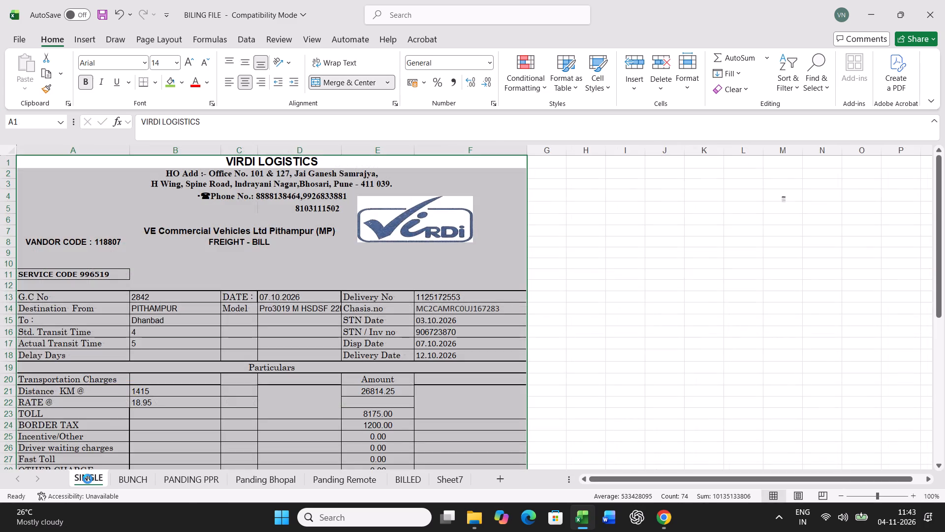
{"action": "left_click", "coordinate": [160, 105]}
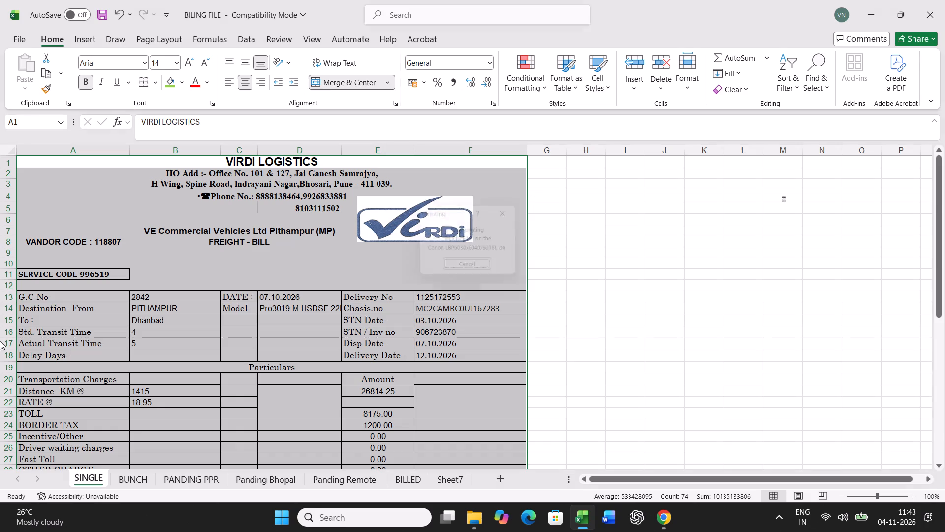
Copy bill row 11 of the BUNCH sheet and paste it as values only into row 48 of the lower table.
{"action": "left_click", "coordinate": [147, 478]}
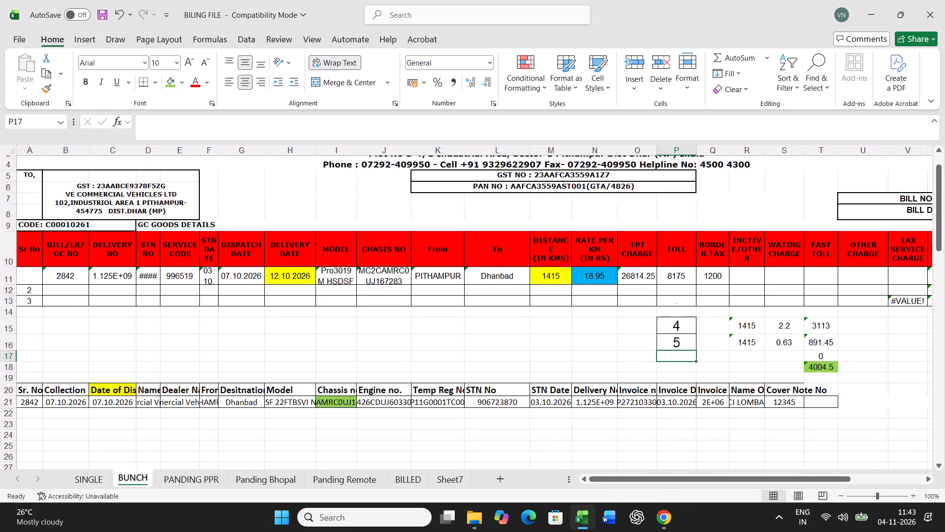
{"action": "left_click", "coordinate": [0, 276]}
{"action": "key", "text": "ctrl+c"}
{"action": "scroll", "coordinate": [315, 323], "scroll_direction": "down", "scroll_amount": 12}
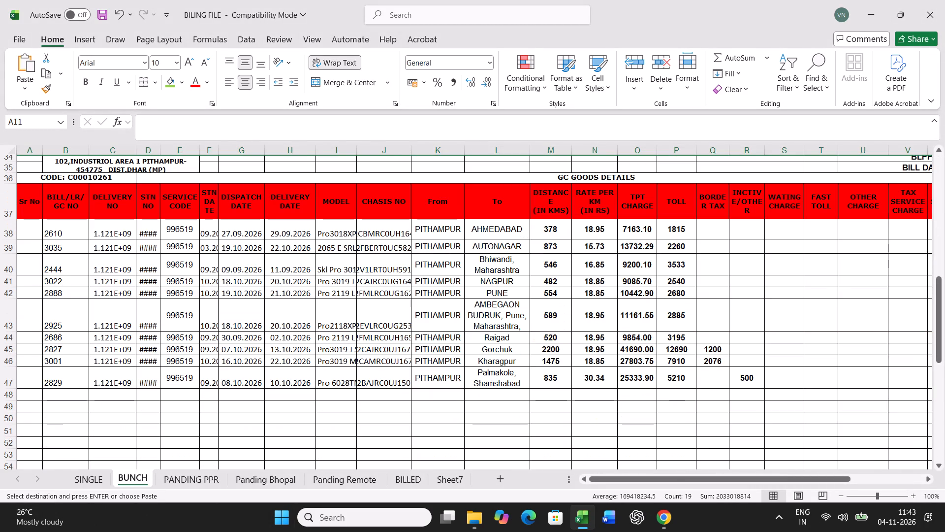
{"action": "right_click", "coordinate": [25, 395]}
{"action": "left_click", "coordinate": [78, 133]}
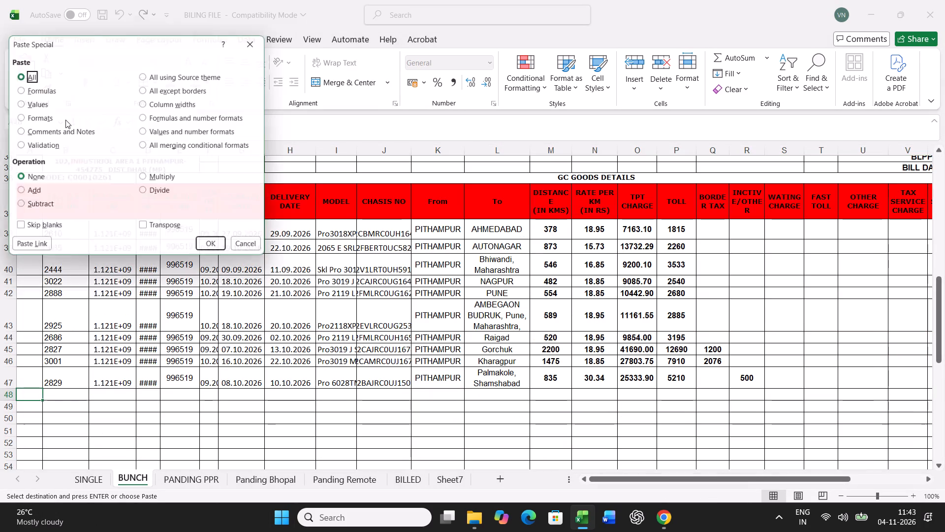
{"action": "left_click", "coordinate": [43, 104]}
{"action": "left_click", "coordinate": [220, 249]}
{"action": "left_click", "coordinate": [211, 481]}
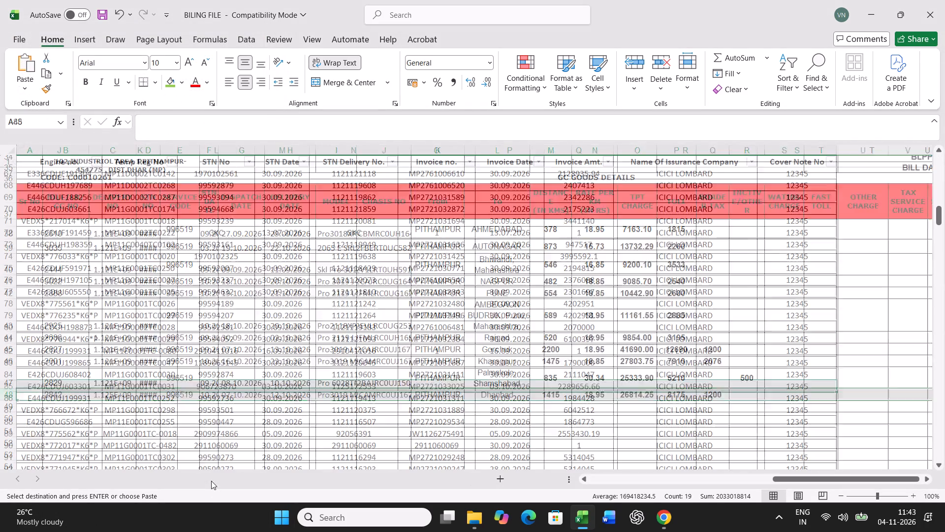
{"action": "left_click", "coordinate": [510, 329]}
{"action": "key", "text": "ctrl+f"}
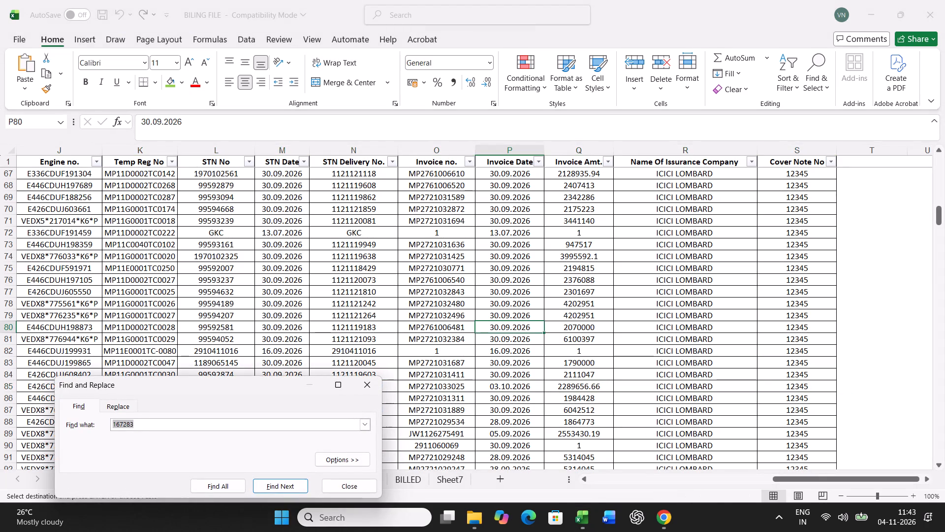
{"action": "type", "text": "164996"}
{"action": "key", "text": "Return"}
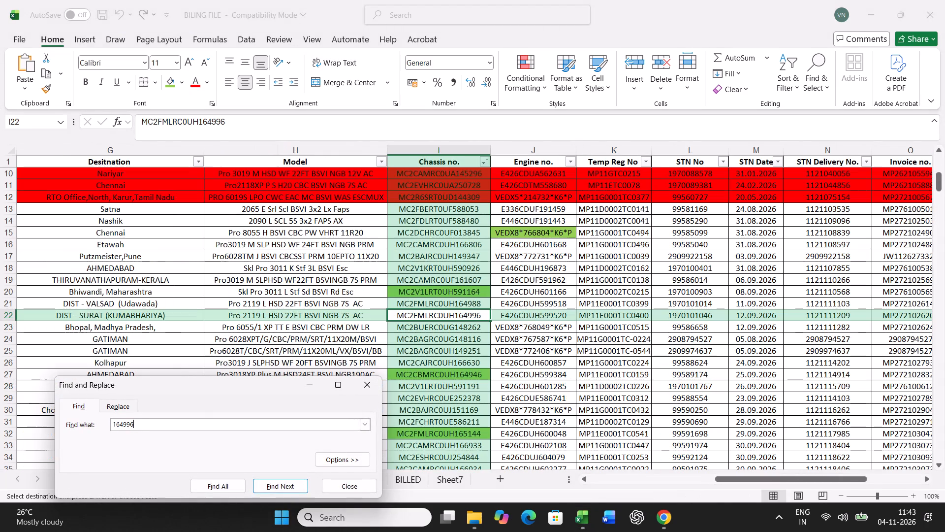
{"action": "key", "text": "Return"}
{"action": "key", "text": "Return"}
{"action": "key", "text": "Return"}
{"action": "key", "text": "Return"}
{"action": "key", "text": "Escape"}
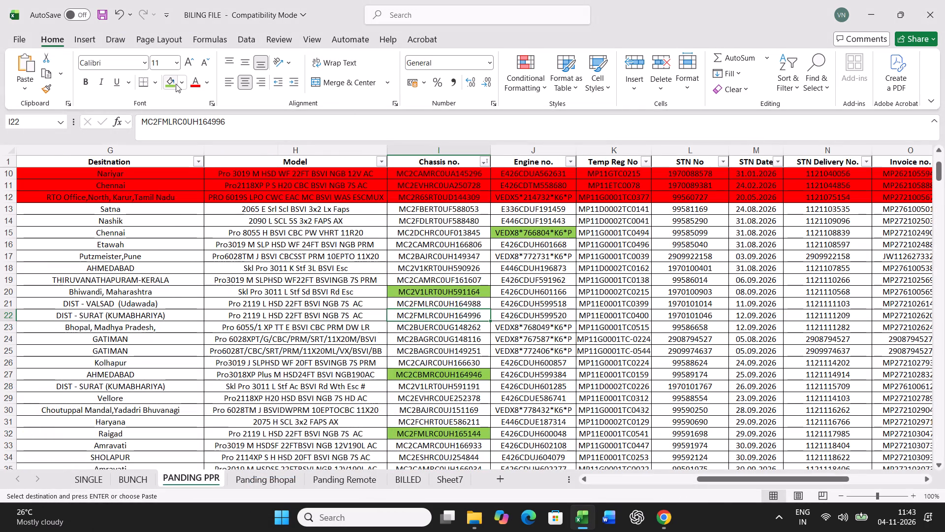
{"action": "left_click", "coordinate": [172, 82]}
{"action": "key", "text": "Left"}
{"action": "key", "text": "Left"}
{"action": "key", "text": "Left"}
{"action": "key", "text": "Left"}
{"action": "key", "text": "Left"}
{"action": "key", "text": "Left"}
{"action": "key", "text": "Left"}
{"action": "key", "text": "Left"}
{"action": "key", "text": "Left"}
{"action": "key", "text": "Left"}
{"action": "key", "text": "Left"}
{"action": "key", "text": "Left"}
{"action": "key", "text": "Left"}
{"action": "key", "text": "Left"}
{"action": "key", "text": "Left"}
{"action": "key", "text": "Left"}
{"action": "key", "text": "Left"}
{"action": "key", "text": "Left"}
{"action": "key", "text": "Left"}
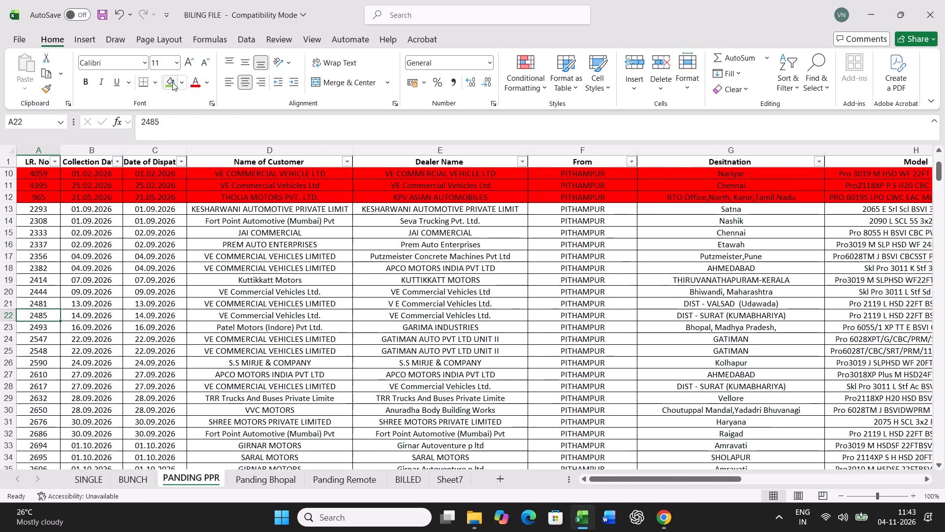
{"action": "key", "text": "ctrl+shift+Right"}
{"action": "key", "text": "ctrl+c"}
{"action": "left_click", "coordinate": [144, 483]}
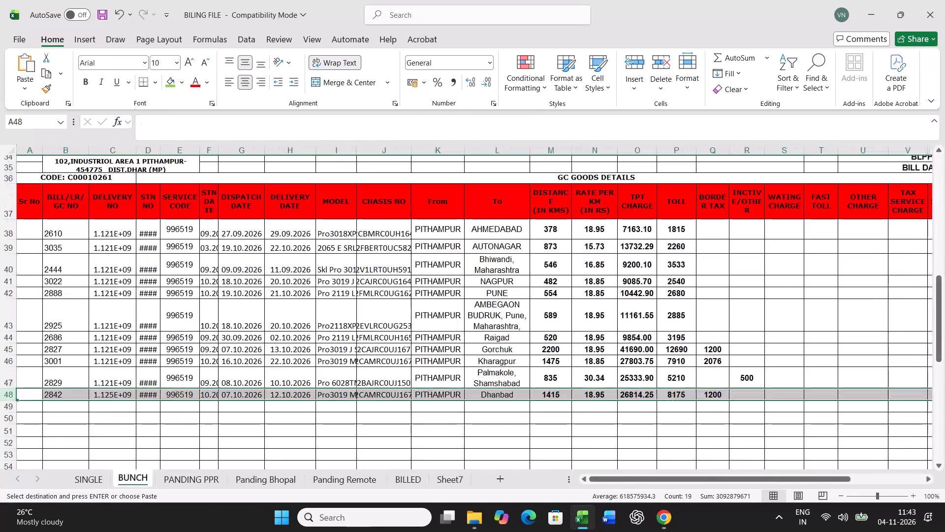
{"action": "scroll", "coordinate": [180, 381], "scroll_direction": "up", "scroll_amount": 17}
{"action": "left_click", "coordinate": [28, 434]}
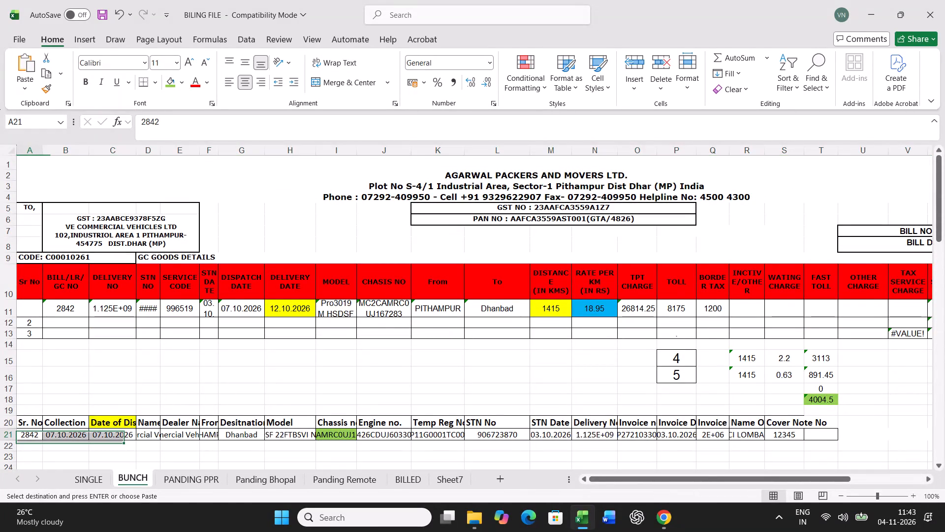
{"action": "key", "text": "ctrl+v"}
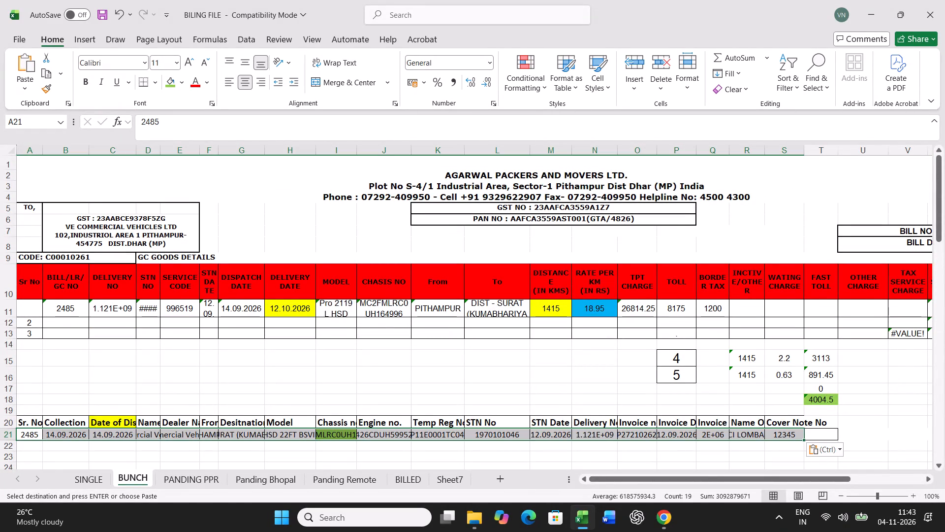
Set the dispatch date in BUNCH cell C21 to 18.09.2026 and the delivery date in H11 to 20.09.2026.
{"action": "left_click", "coordinate": [121, 435]}
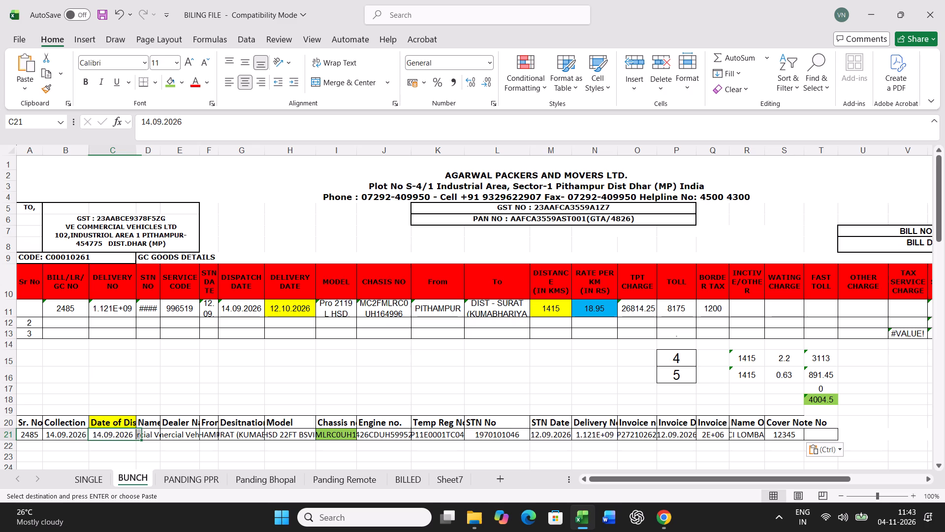
{"action": "type", "text": "18.09.2026"}
{"action": "key", "text": "Return"}
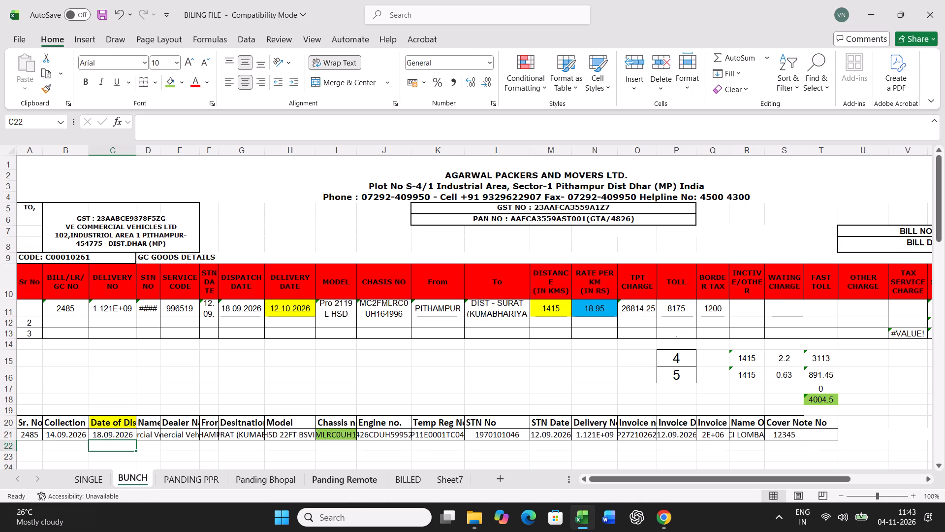
{"action": "left_click", "coordinate": [305, 305]}
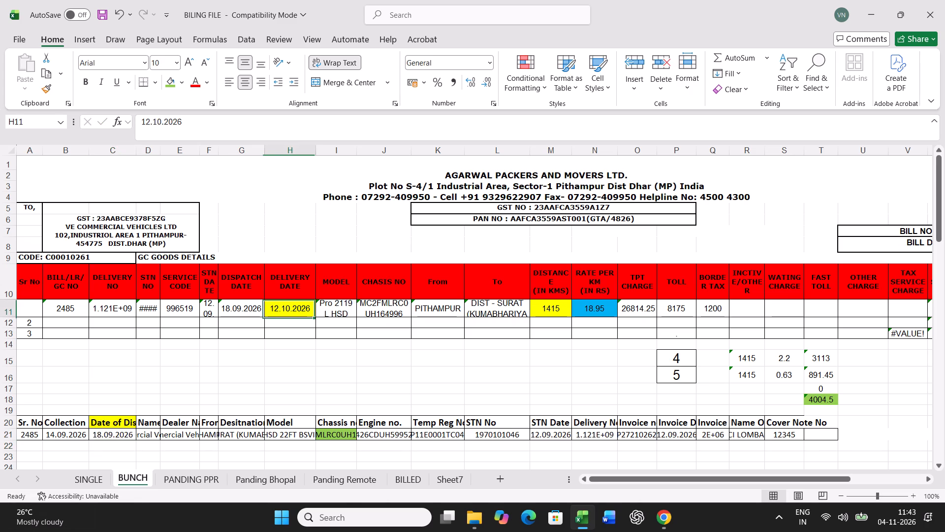
{"action": "type", "text": "20.09.2026"}
{"action": "key", "text": "Right"}
In bill row 11, set the distance to 475 km and the toll to 2490, and clear the border tax.
{"action": "key", "text": "Right"}
{"action": "key", "text": "Right"}
{"action": "key", "text": "Right"}
{"action": "key", "text": "Right"}
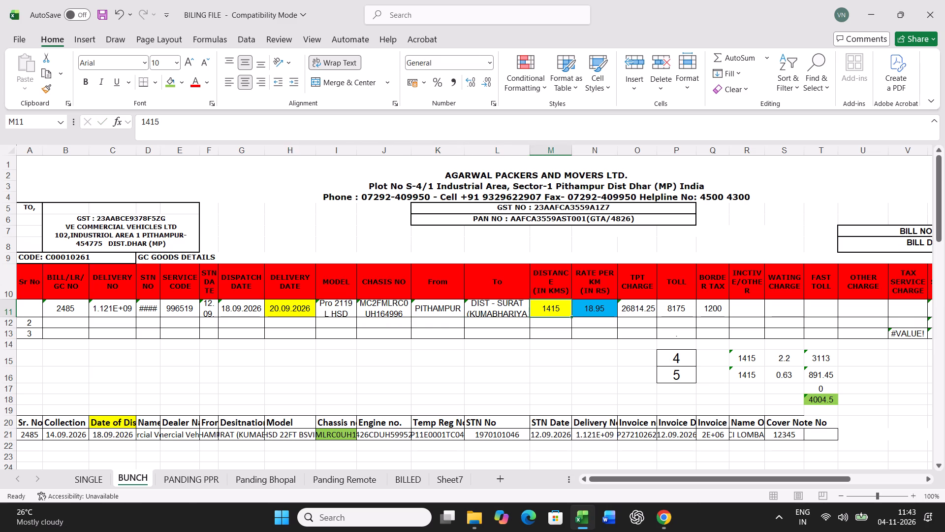
{"action": "type", "text": "475"}
{"action": "key", "text": "Right"}
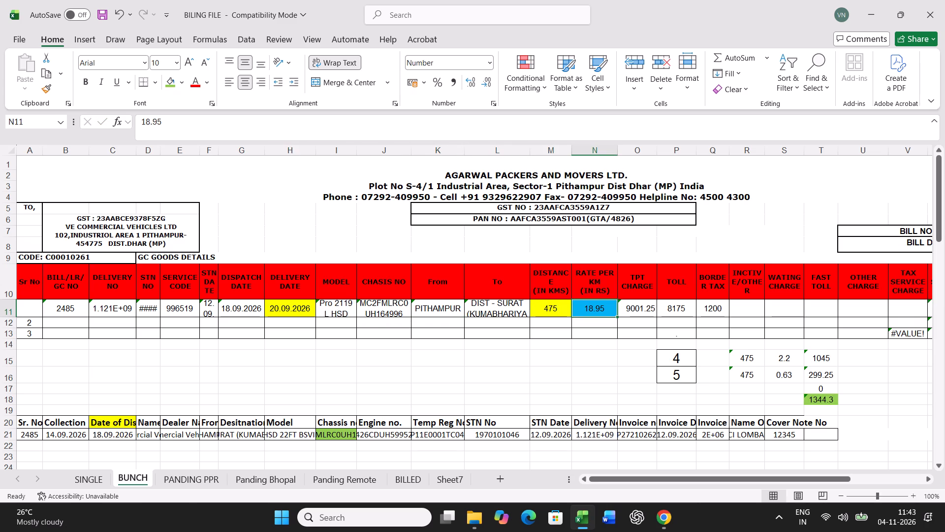
{"action": "key", "text": "Right"}
{"action": "key", "text": "Right"}
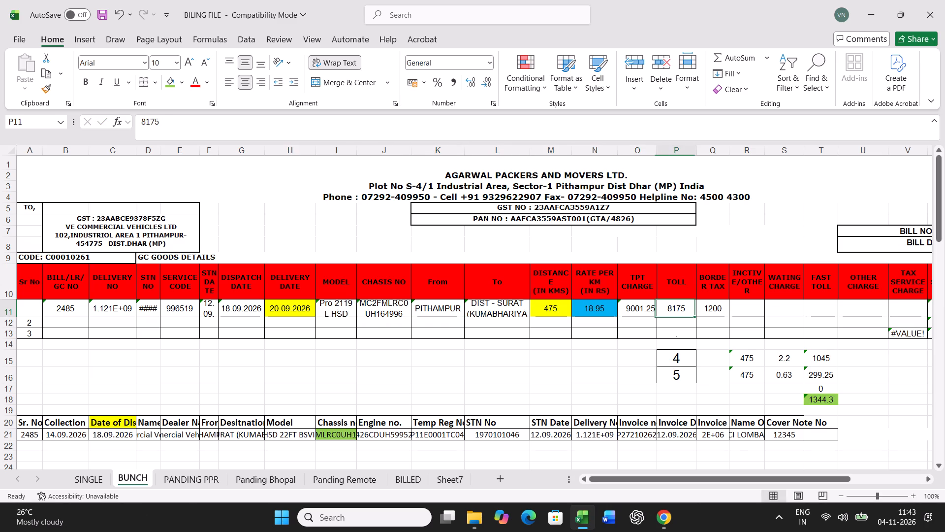
{"action": "type", "text": "2490"}
{"action": "key", "text": "Return"}
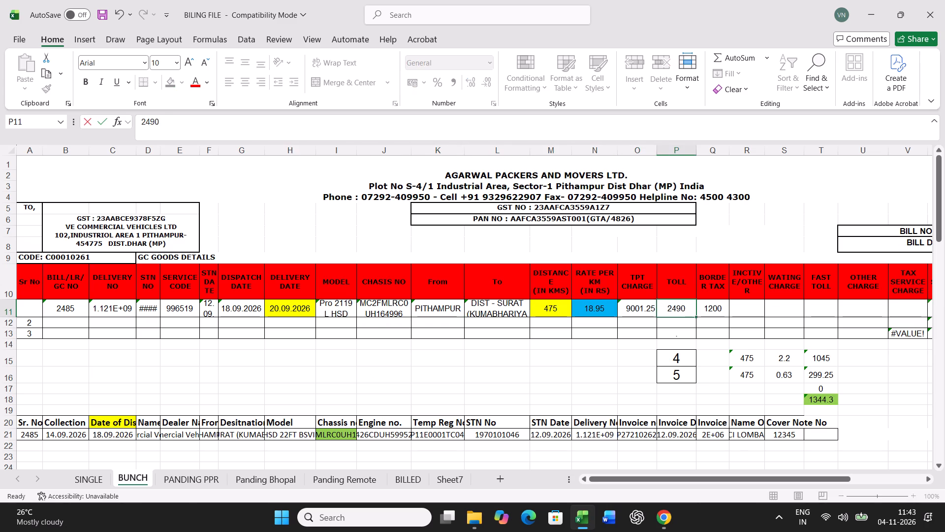
{"action": "key", "text": "Up"}
{"action": "key", "text": "Right"}
{"action": "key", "text": "Delete"}
Set both the standard transit time in BUNCH cell P15 and the actual transit time in P16 to 2.
{"action": "left_click", "coordinate": [684, 359]}
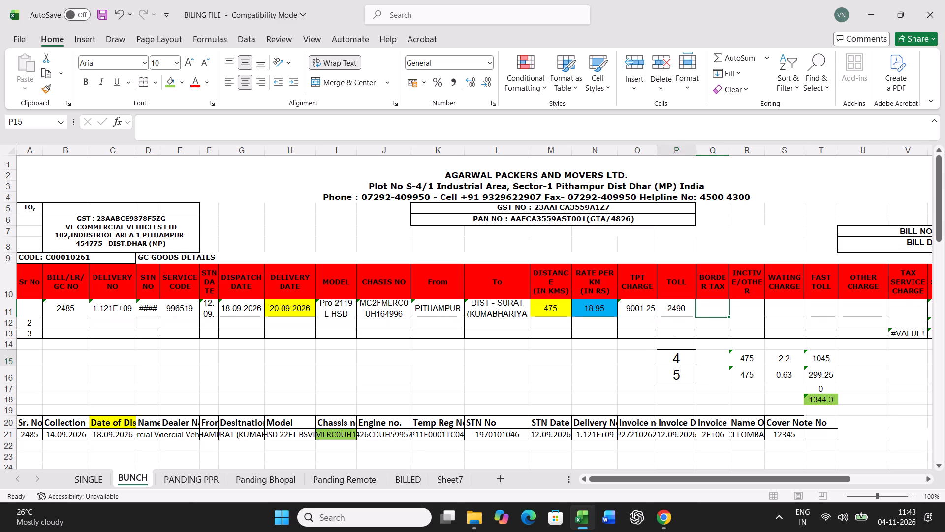
{"action": "key", "text": "2"}
{"action": "key", "text": "Return"}
{"action": "key", "text": "2"}
{"action": "key", "text": "Return"}
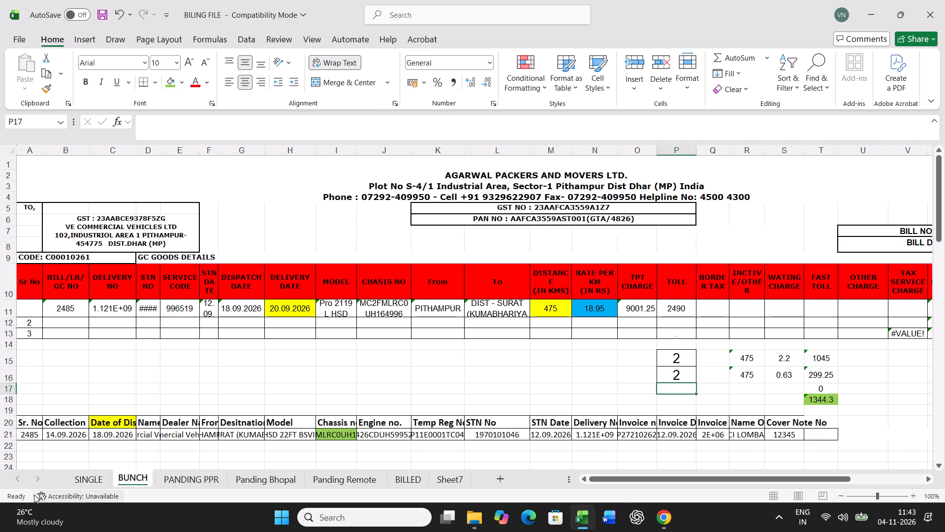
Print one copy of the freight bill for chassis 164996 from the SINGLE sheet.
{"action": "left_click", "coordinate": [86, 481]}
{"action": "key", "text": "ctrl+p"}
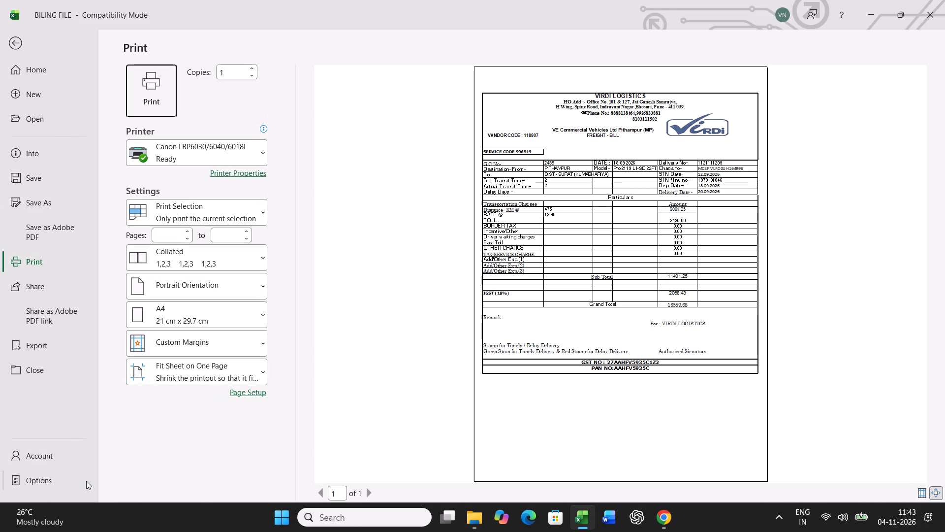
{"action": "left_click", "coordinate": [147, 96]}
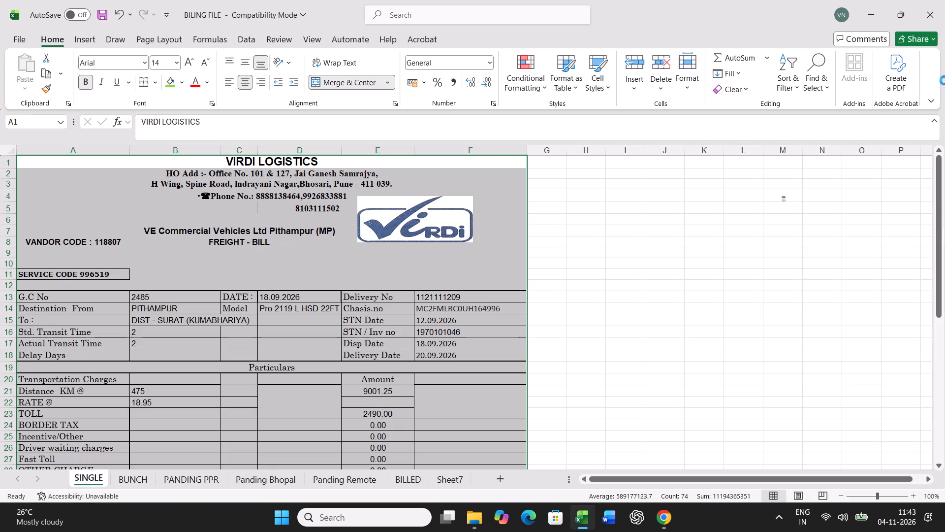
Copy bill row 11 of the BUNCH sheet and paste it as values only into row 49 of the lower table.
{"action": "left_click", "coordinate": [134, 486]}
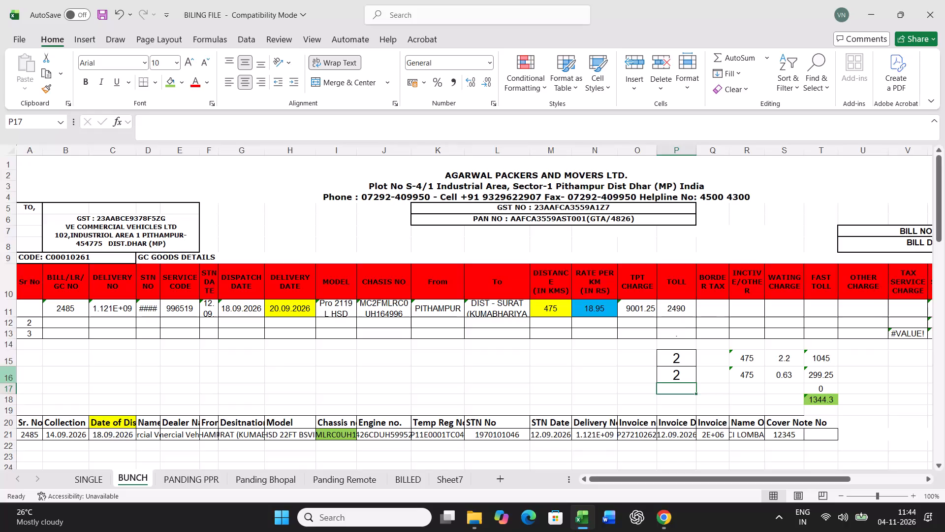
{"action": "left_click", "coordinate": [8, 310]}
{"action": "key", "text": "ctrl+c"}
{"action": "scroll", "coordinate": [353, 333], "scroll_direction": "down", "scroll_amount": 15}
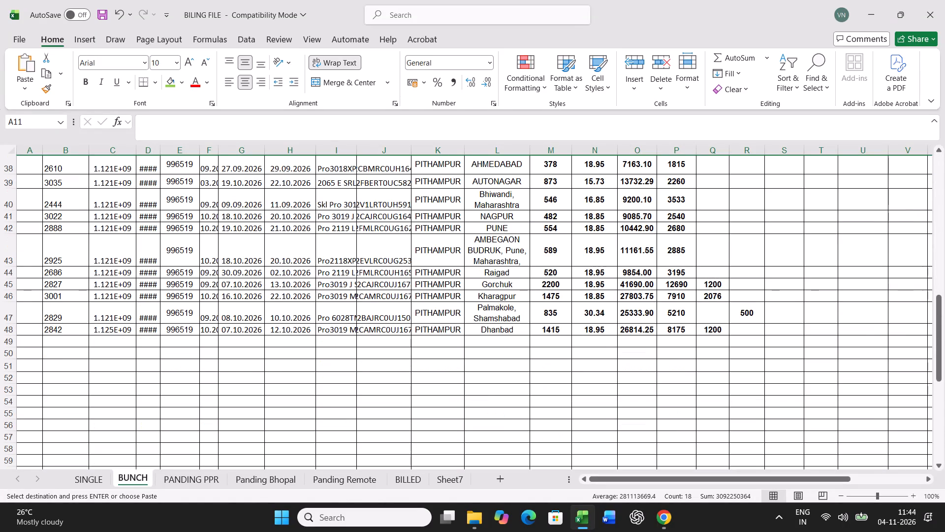
{"action": "right_click", "coordinate": [27, 338]}
{"action": "left_click", "coordinate": [84, 233]}
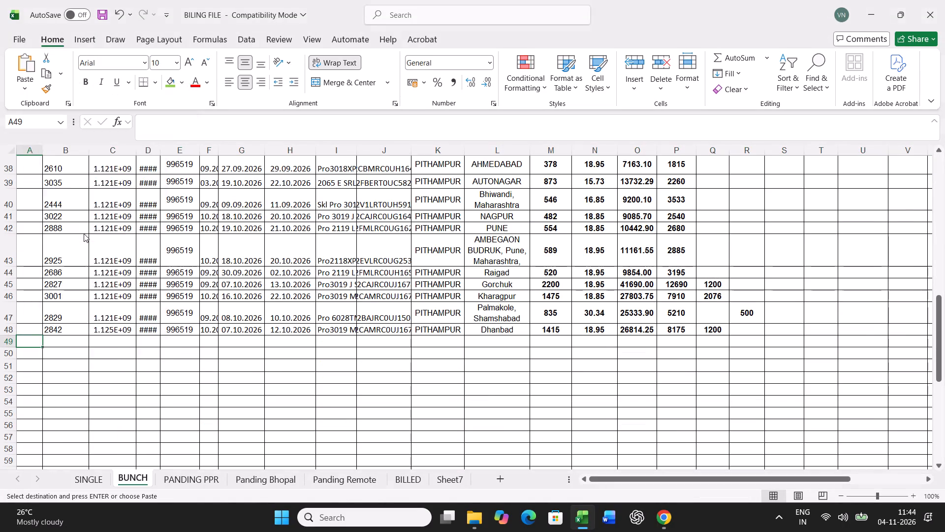
{"action": "left_click", "coordinate": [43, 200]}
{"action": "left_click", "coordinate": [210, 354]}
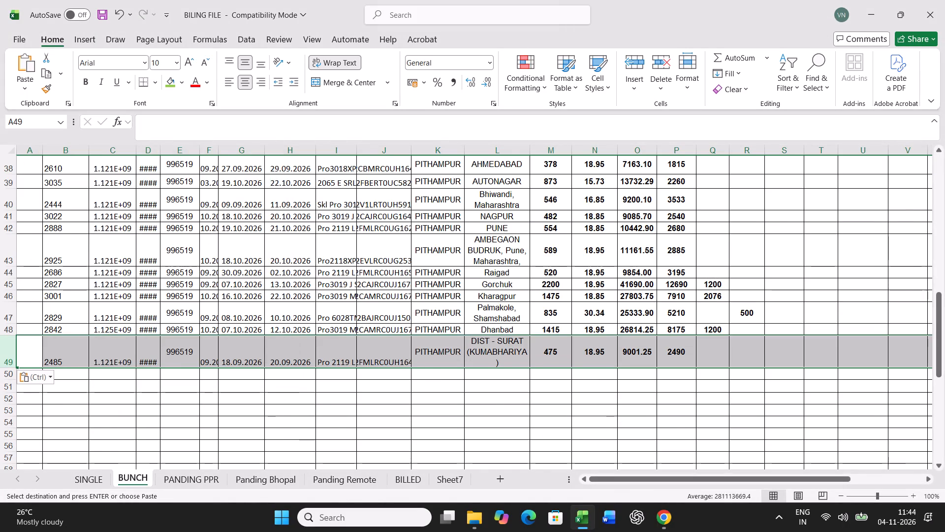
Find chassis 256200 in the PANDING PPR sheet and fill its chassis number cell green.
{"action": "left_click", "coordinate": [207, 471]}
{"action": "left_click", "coordinate": [339, 377]}
{"action": "key", "text": "ctrl+f"}
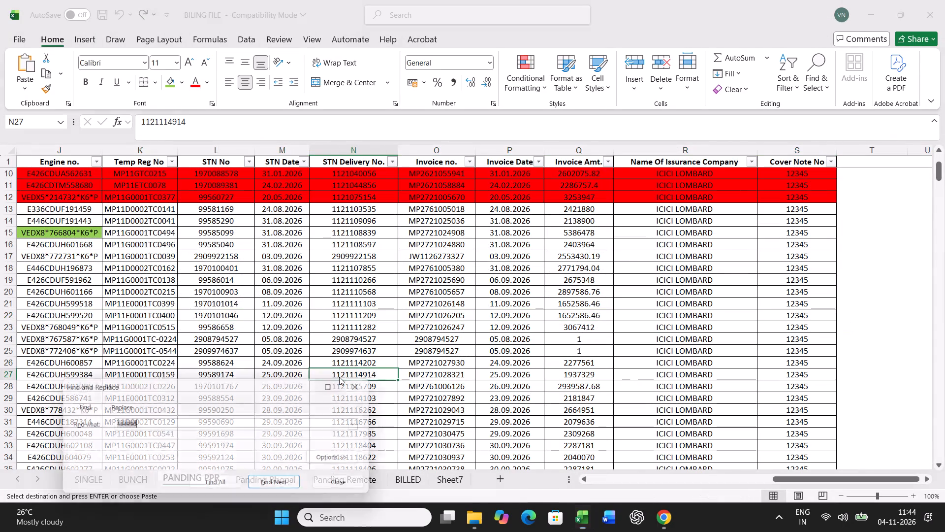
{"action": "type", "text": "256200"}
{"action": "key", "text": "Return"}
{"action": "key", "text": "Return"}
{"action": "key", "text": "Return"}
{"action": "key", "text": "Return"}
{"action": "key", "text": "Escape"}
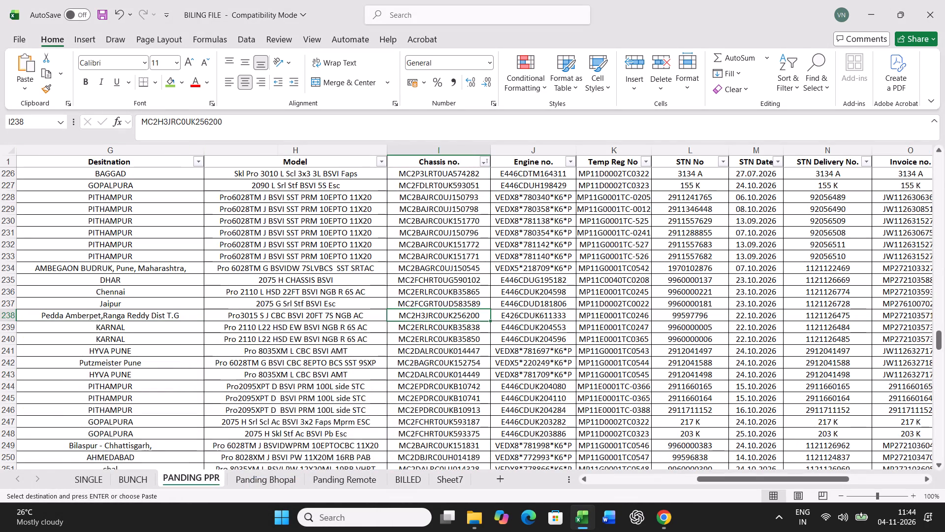
{"action": "left_click", "coordinate": [171, 84]}
Change the destination of chassis 256200 in PANDING PPR cell G238 to AUTONAGAR.
{"action": "key", "text": "Left"}
{"action": "key", "text": "Left"}
{"action": "key", "text": "Down"}
{"action": "key", "text": "Up"}
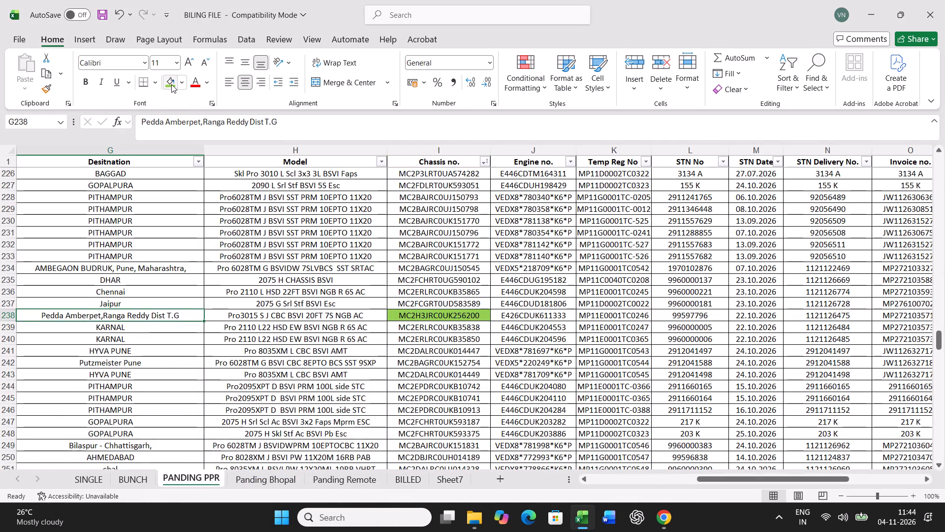
{"action": "key", "text": "a"}
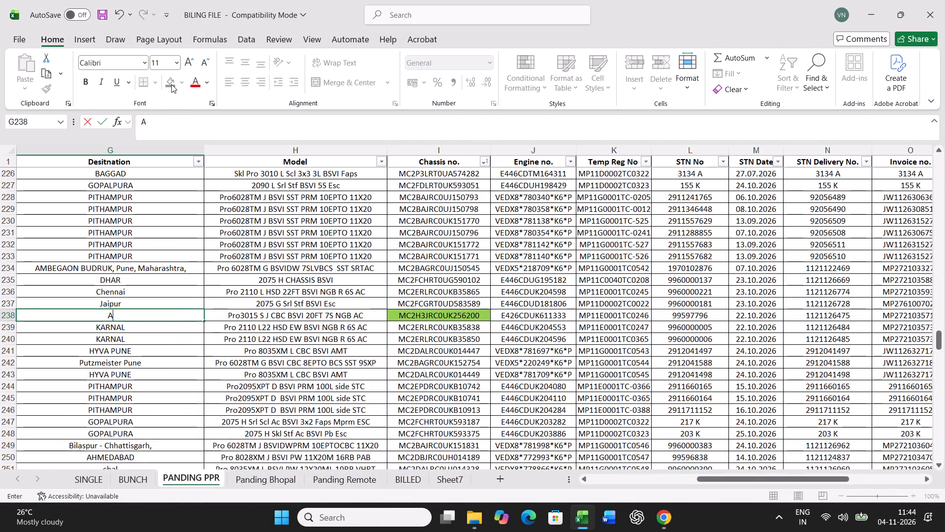
{"action": "type", "text": "UTONAG"}
{"action": "key", "text": "Right"}
Copy the full record of chassis 256200 from PANDING PPR and paste it at A21 of the BUNCH sheet.
{"action": "key", "text": "Left"}
{"action": "key", "text": "Left"}
{"action": "key", "text": "Left"}
{"action": "key", "text": "Left"}
{"action": "key", "text": "Left"}
{"action": "key", "text": "Left"}
{"action": "key", "text": "Left"}
{"action": "key", "text": "Left"}
{"action": "key", "text": "Left"}
{"action": "key", "text": "Left"}
{"action": "key", "text": "Left"}
{"action": "key", "text": "Left"}
{"action": "key", "text": "Left"}
{"action": "key", "text": "Left"}
{"action": "key", "text": "Left"}
{"action": "key", "text": "Left"}
{"action": "key", "text": "Left"}
{"action": "key", "text": "Left"}
{"action": "key", "text": "Left"}
{"action": "key", "text": "Left"}
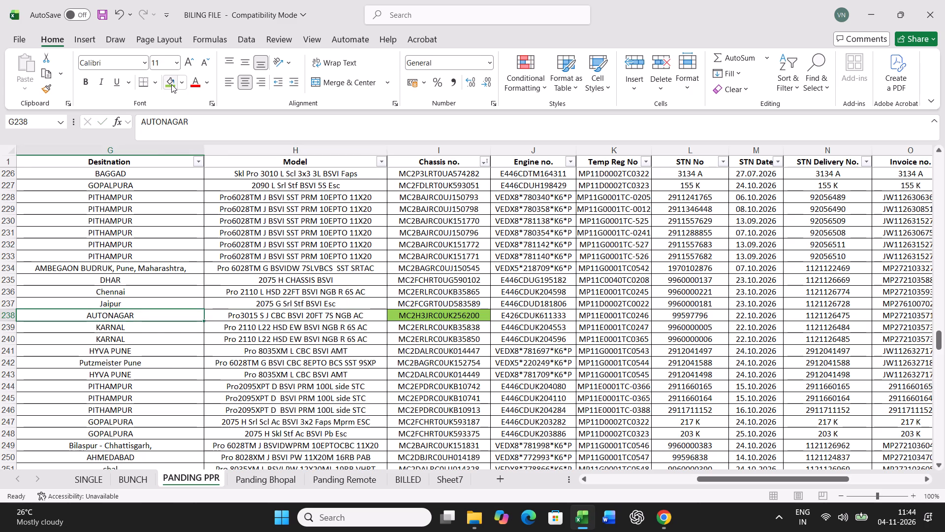
{"action": "key", "text": "ctrl+shift+Right"}
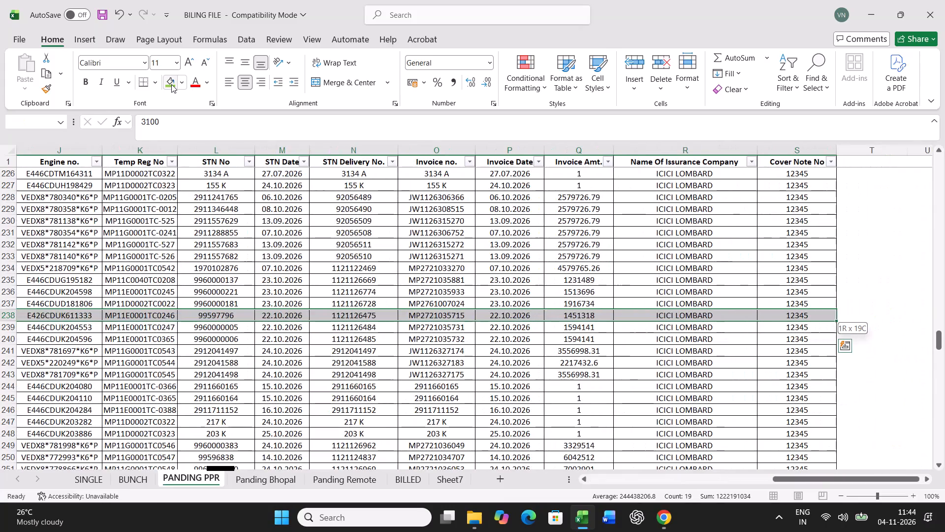
{"action": "key", "text": "ctrl+c"}
{"action": "left_click", "coordinate": [137, 479]}
{"action": "scroll", "coordinate": [138, 386], "scroll_direction": "up", "scroll_amount": 16}
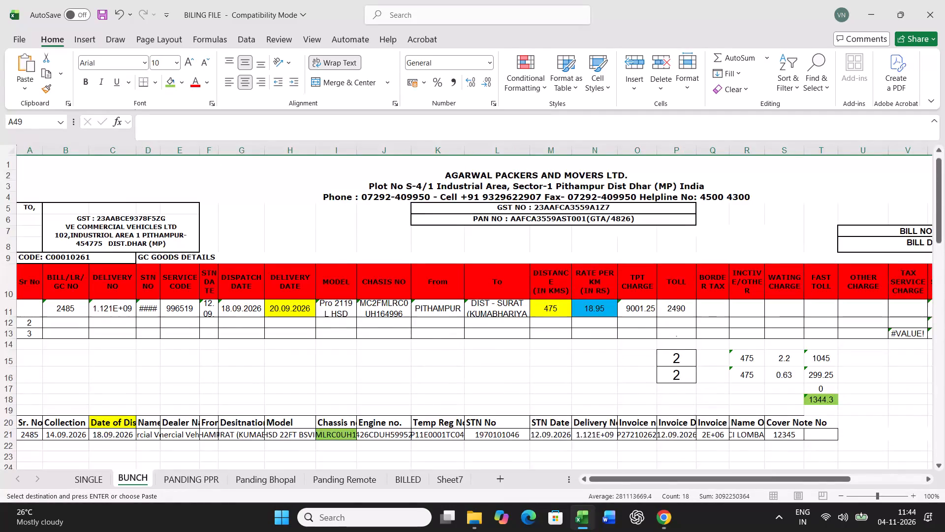
{"action": "left_click", "coordinate": [27, 438]}
{"action": "key", "text": "ctrl+v"}
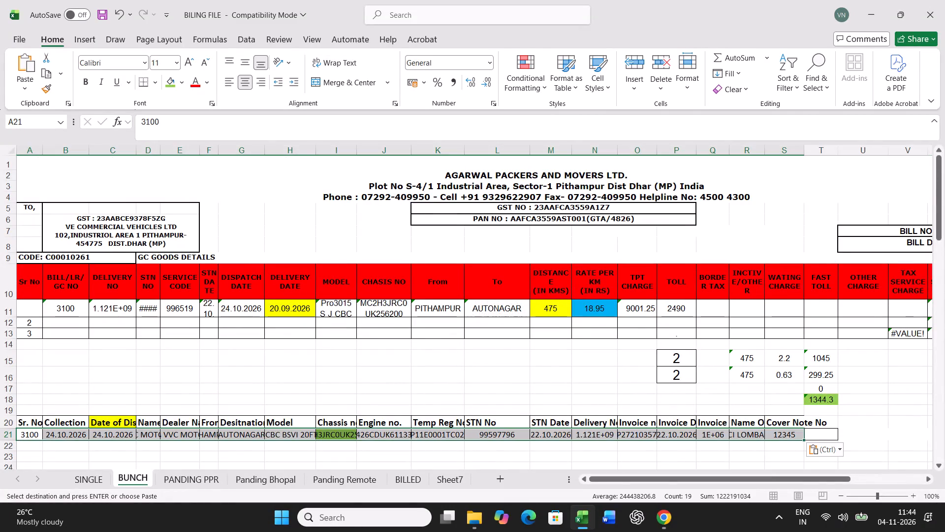
Set the delivery date in BUNCH cell H11 to 26.10.2026.
{"action": "left_click", "coordinate": [303, 310]}
{"action": "type", "text": "26.10.2026"}
{"action": "key", "text": "Right"}
In bill row 11, set the distance to 873 km, the rate per km to 16.60 and the toll to 4690.
{"action": "key", "text": "Right"}
{"action": "key", "text": "Right"}
{"action": "key", "text": "Right"}
{"action": "key", "text": "Right"}
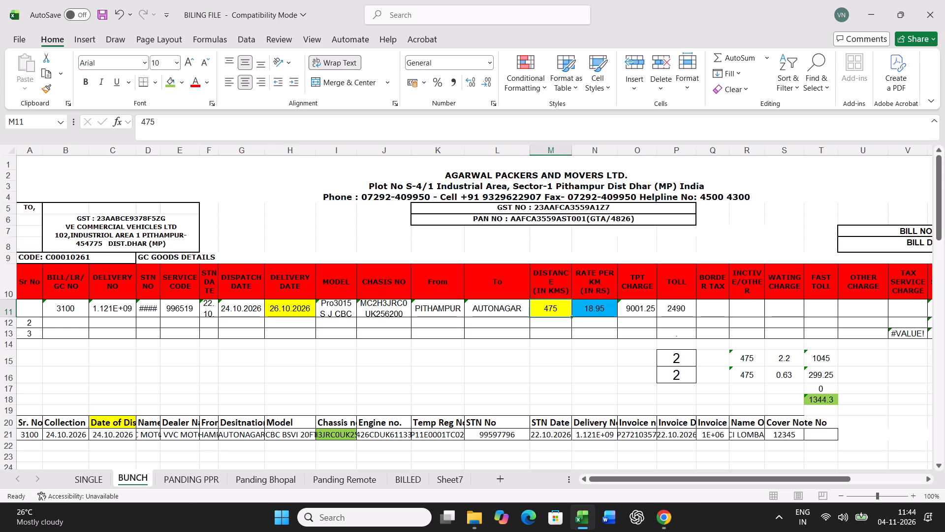
{"action": "type", "text": "873"}
{"action": "key", "text": "Right"}
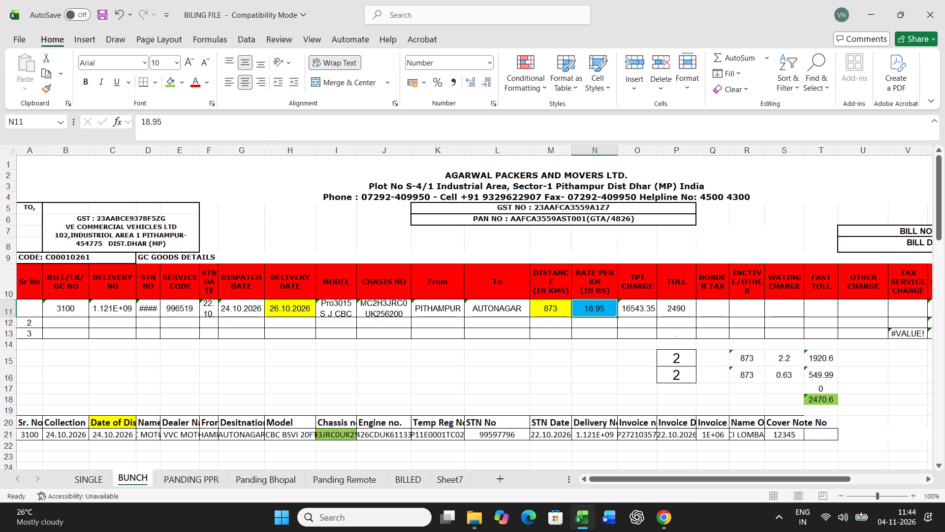
{"action": "type", "text": "16.60"}
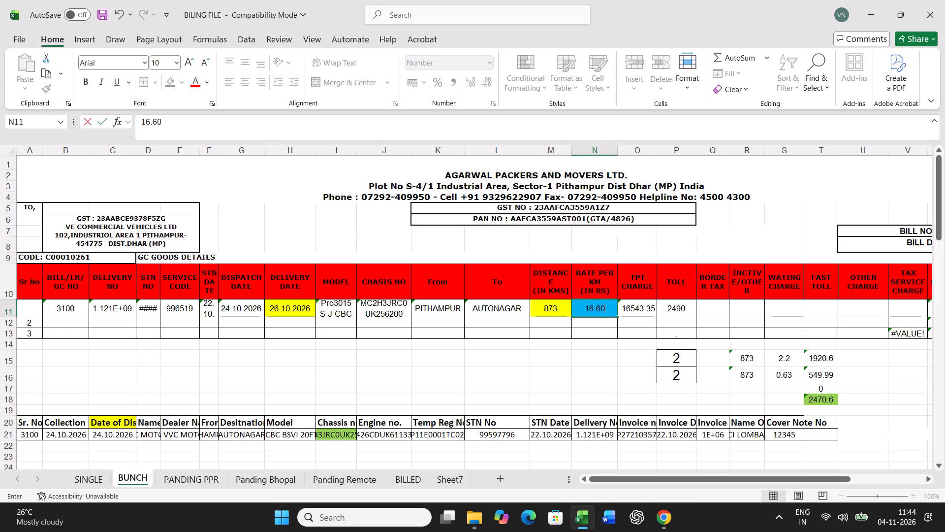
{"action": "key", "text": "Right"}
{"action": "key", "text": "Right"}
{"action": "type", "text": "4690"}
{"action": "key", "text": "Right"}
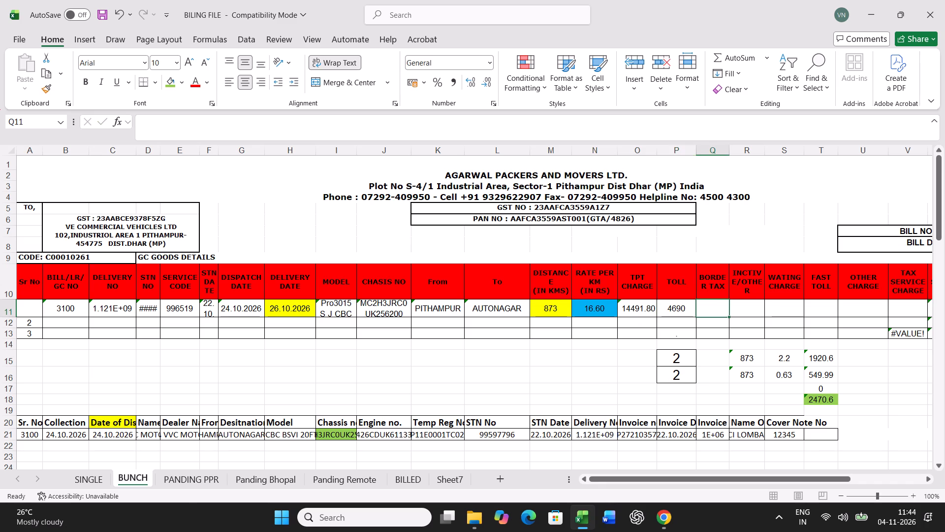
Set the incentive in BUNCH bill row 11 to 500 and the standard transit time in P15 to 3.
{"action": "key", "text": "Right"}
{"action": "type", "text": "500"}
{"action": "key", "text": "Return"}
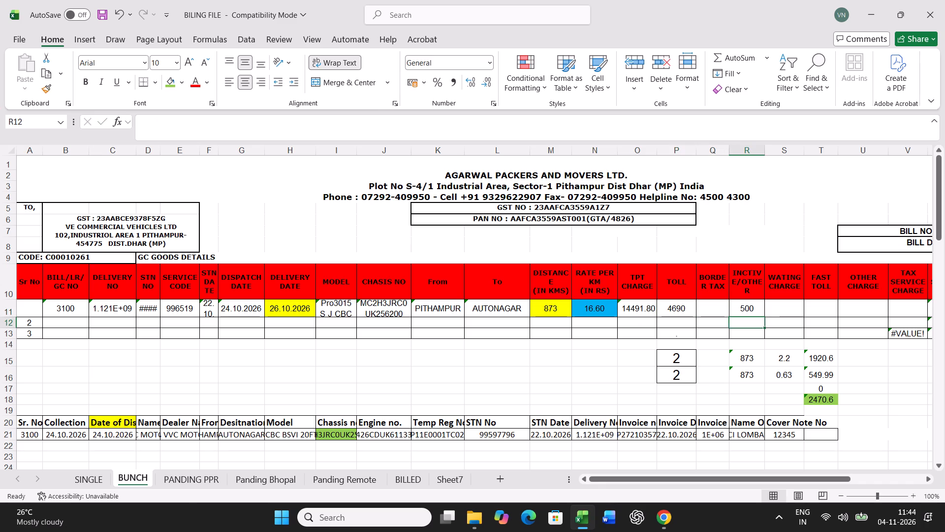
{"action": "left_click", "coordinate": [668, 356]}
{"action": "key", "text": "3"}
{"action": "key", "text": "Return"}
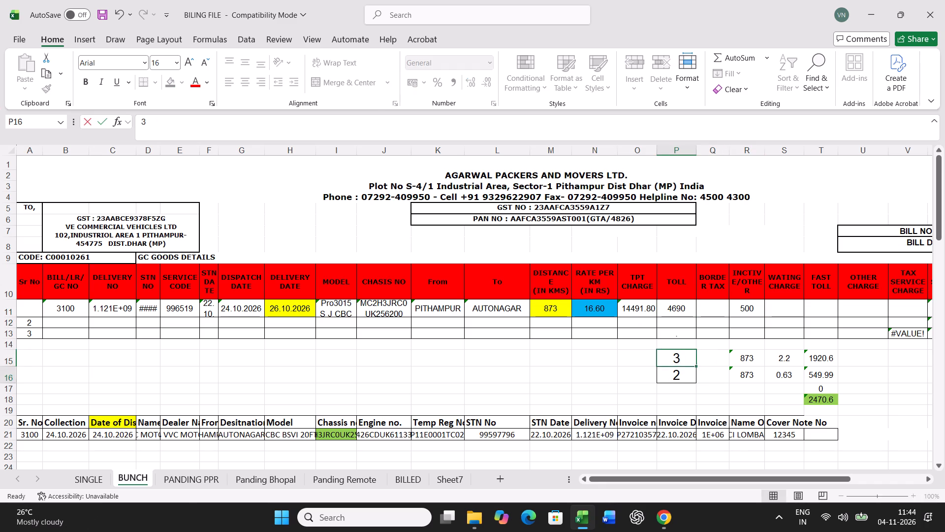
Print one copy of the freight bill for chassis 256200 from the SINGLE sheet.
{"action": "left_click", "coordinate": [89, 484]}
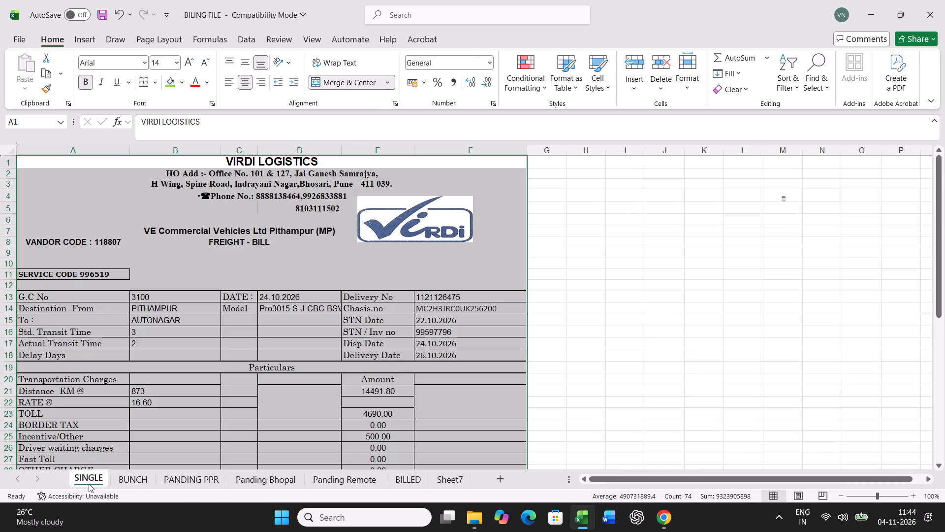
{"action": "key", "text": "ctrl+p"}
{"action": "left_click", "coordinate": [161, 84]}
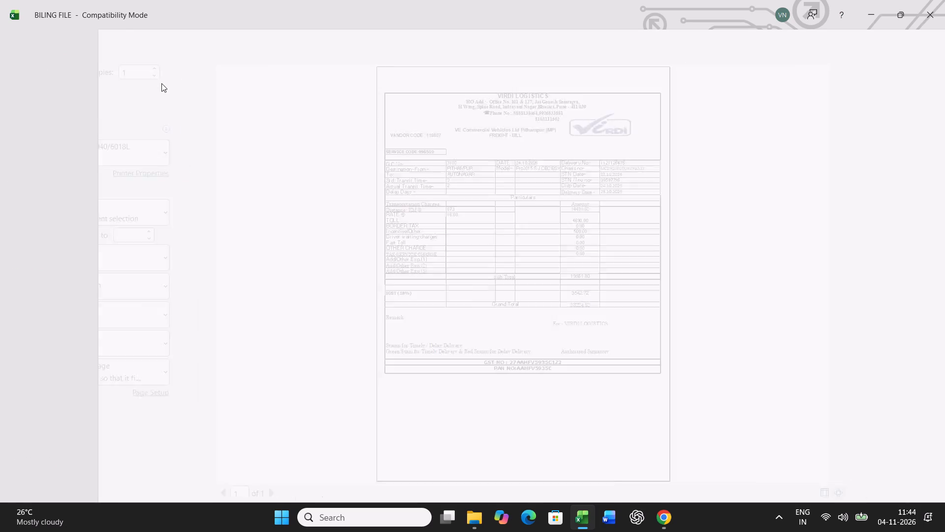
Copy bill row 11 of the BUNCH sheet and paste it as values at A50 in the lower table.
{"action": "left_click", "coordinate": [128, 481]}
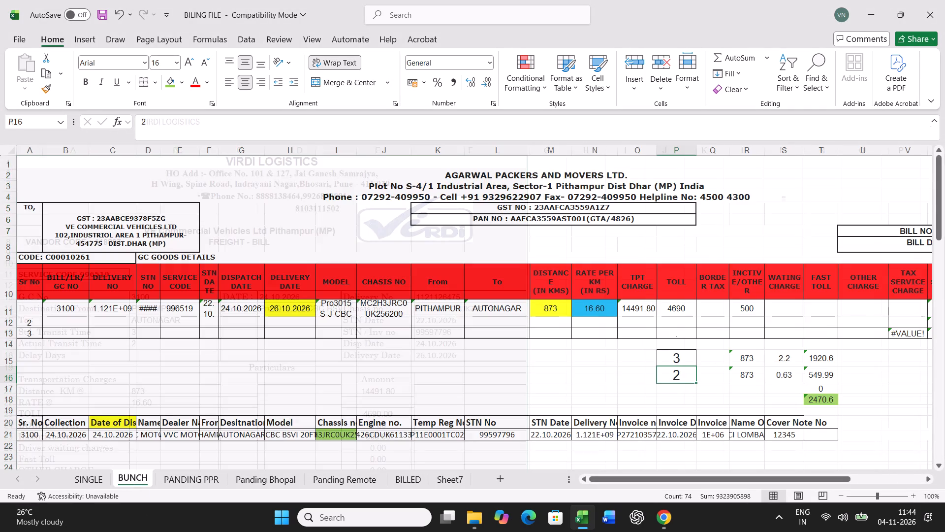
{"action": "left_click", "coordinate": [8, 307]}
{"action": "key", "text": "ctrl+c"}
{"action": "scroll", "coordinate": [334, 369], "scroll_direction": "down", "scroll_amount": 16}
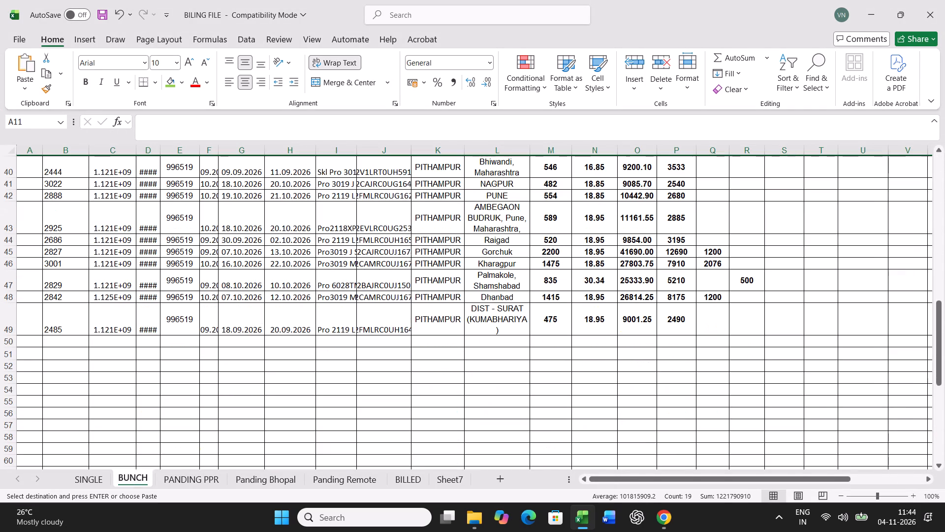
{"action": "right_click", "coordinate": [27, 342]}
{"action": "left_click", "coordinate": [80, 234]}
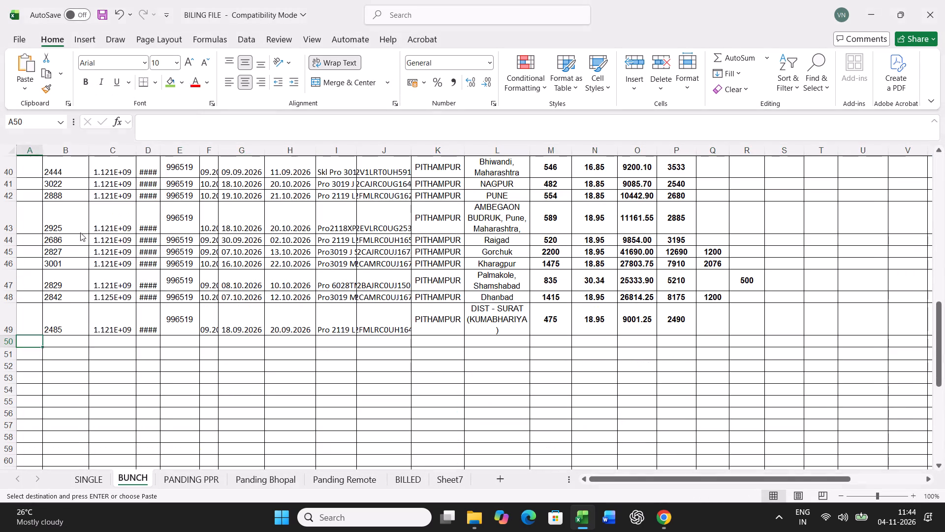
{"action": "left_click", "coordinate": [30, 201]}
{"action": "left_click", "coordinate": [211, 349]}
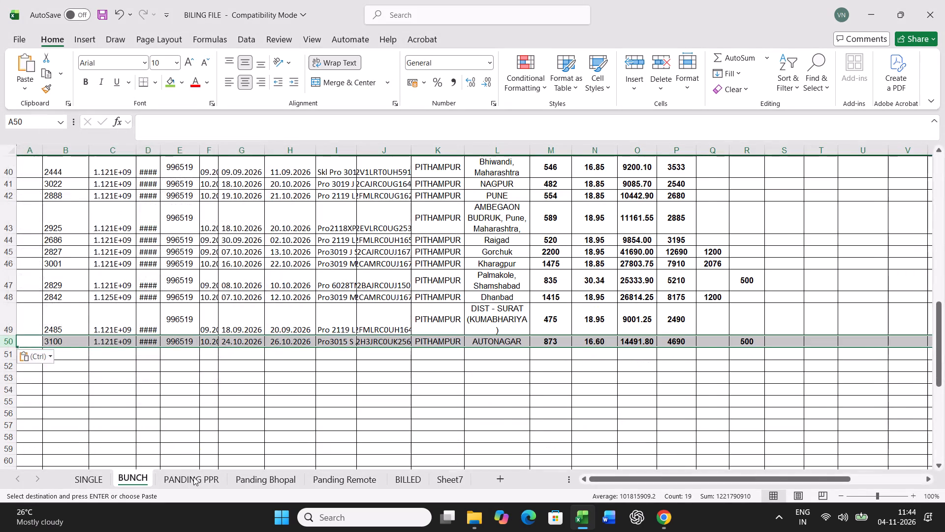
Find chassis 583589 in PANDING PPR and fill its chassis number cell green.
{"action": "left_click", "coordinate": [193, 477]}
{"action": "left_click", "coordinate": [326, 404]}
{"action": "key", "text": "ctrl+f"}
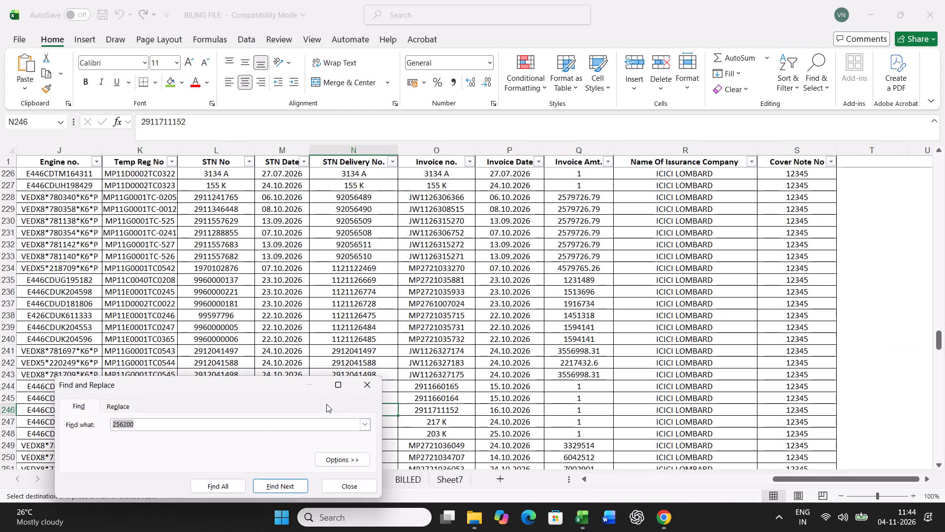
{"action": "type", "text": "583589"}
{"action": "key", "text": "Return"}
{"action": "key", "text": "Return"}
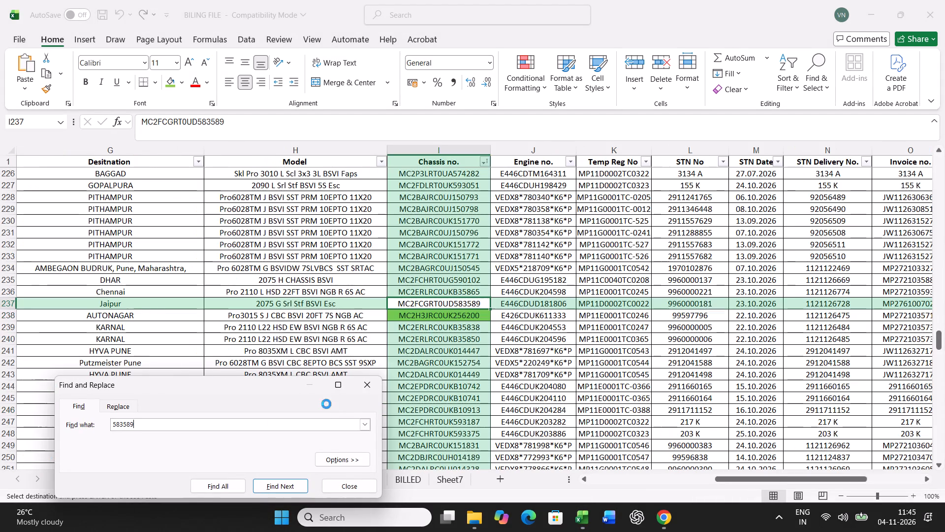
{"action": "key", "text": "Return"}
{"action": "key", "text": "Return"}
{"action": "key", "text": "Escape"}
{"action": "left_click", "coordinate": [175, 82]}
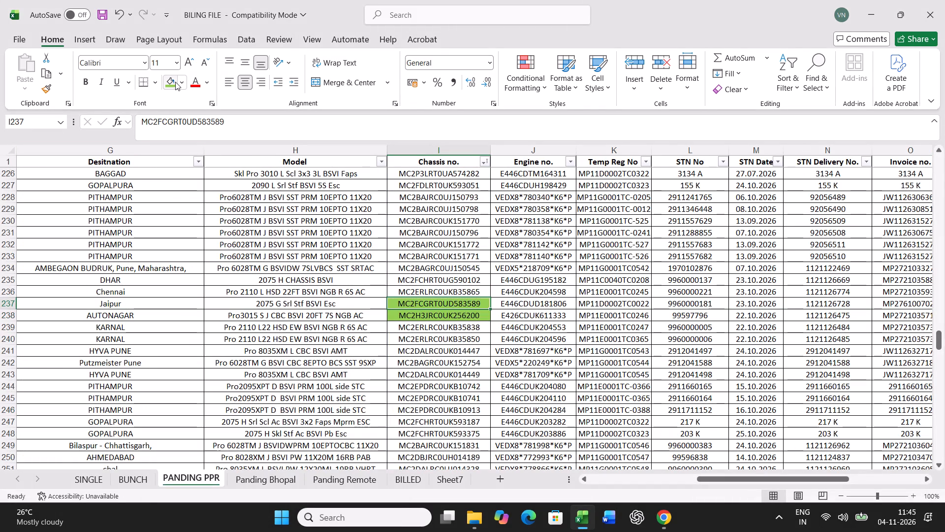
Copy the full record of chassis 583589 from PANDING PPR and paste it at A21 of the BUNCH sheet.
{"action": "key", "text": "Left"}
{"action": "key", "text": "Left"}
{"action": "key", "text": "Left"}
{"action": "key", "text": "Left"}
{"action": "key", "text": "Left"}
{"action": "key", "text": "Left"}
{"action": "key", "text": "Left"}
{"action": "key", "text": "Left"}
{"action": "key", "text": "Left"}
{"action": "key", "text": "Left"}
{"action": "key", "text": "Left"}
{"action": "key", "text": "Left"}
{"action": "key", "text": "Left"}
{"action": "key", "text": "Left"}
{"action": "key", "text": "Left"}
{"action": "key", "text": "Left"}
{"action": "key", "text": "Left"}
{"action": "key", "text": "Left"}
{"action": "key", "text": "ctrl+shift+Right"}
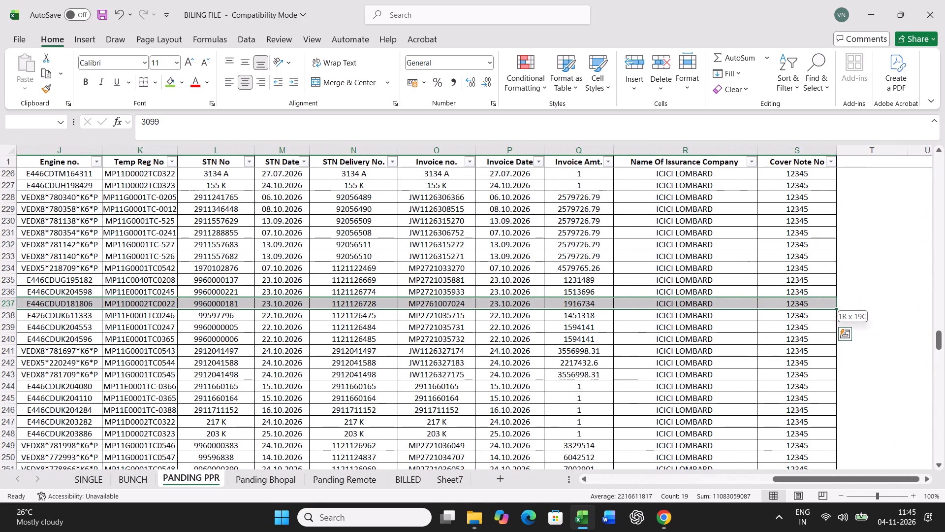
{"action": "key", "text": "ctrl+c"}
{"action": "left_click", "coordinate": [129, 480]}
{"action": "scroll", "coordinate": [165, 414], "scroll_direction": "up", "scroll_amount": 19}
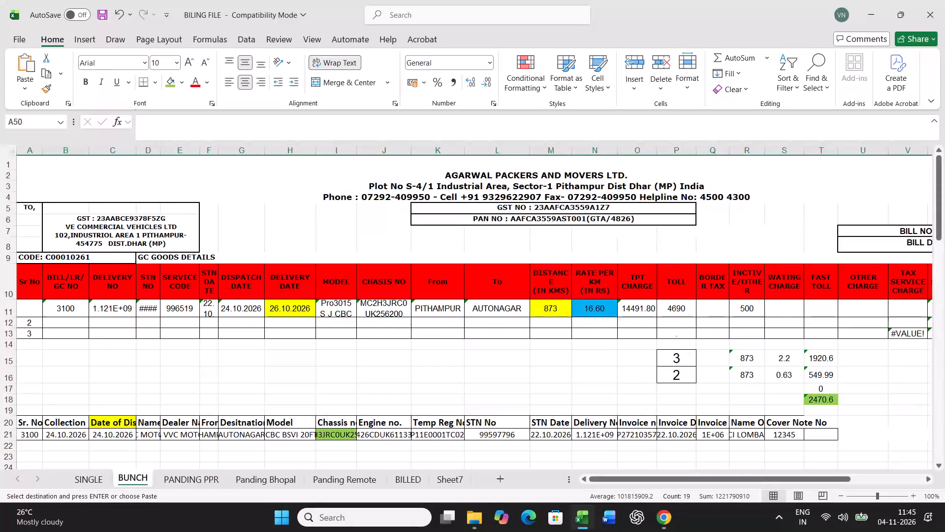
{"action": "left_click", "coordinate": [27, 432]}
{"action": "key", "text": "ctrl+v"}
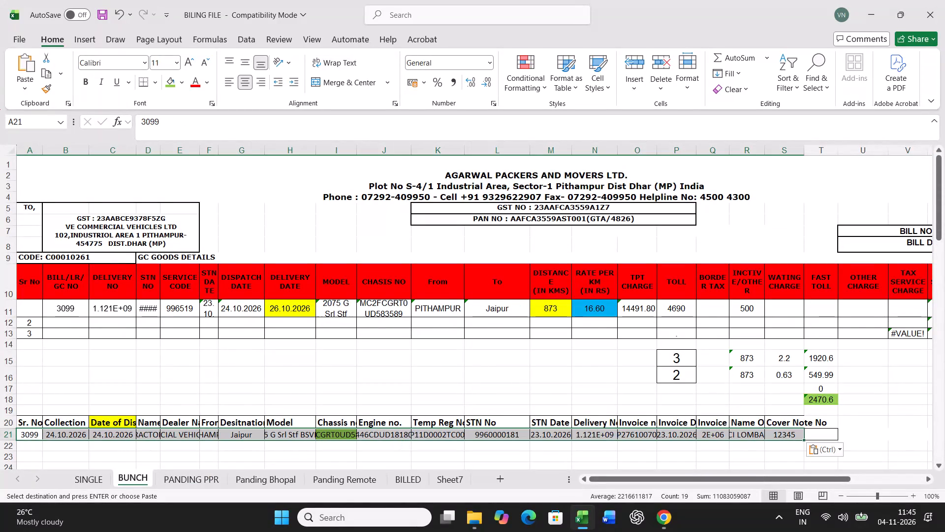
In bill row 11, set the distance to 649 km, the rate per km to 15.73 and the toll to 1960, and clear the incentive.
{"action": "left_click", "coordinate": [294, 312]}
{"action": "key", "text": "Right"}
{"action": "key", "text": "Right"}
{"action": "key", "text": "Right"}
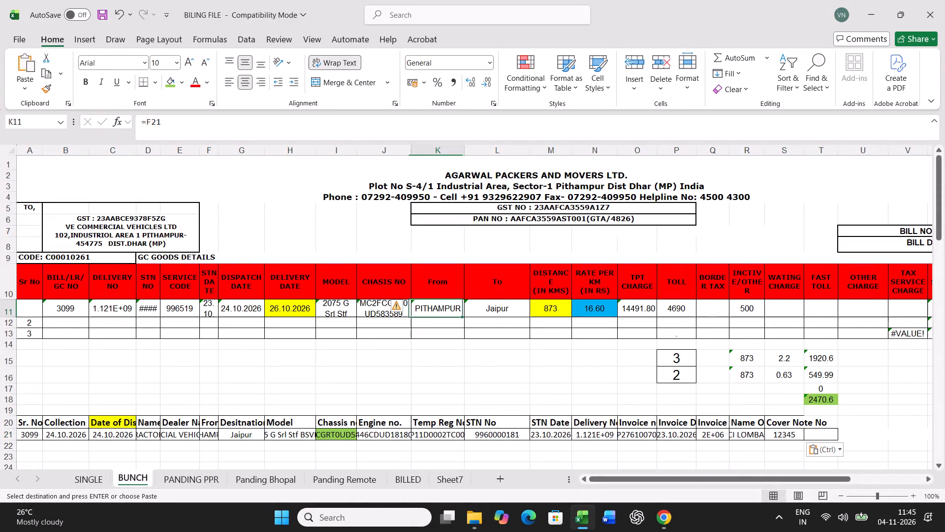
{"action": "key", "text": "Right"}
{"action": "key", "text": "Right"}
{"action": "type", "text": "649"}
{"action": "key", "text": "Right"}
{"action": "type", "text": "15.73"}
{"action": "key", "text": "Right"}
{"action": "key", "text": "Right"}
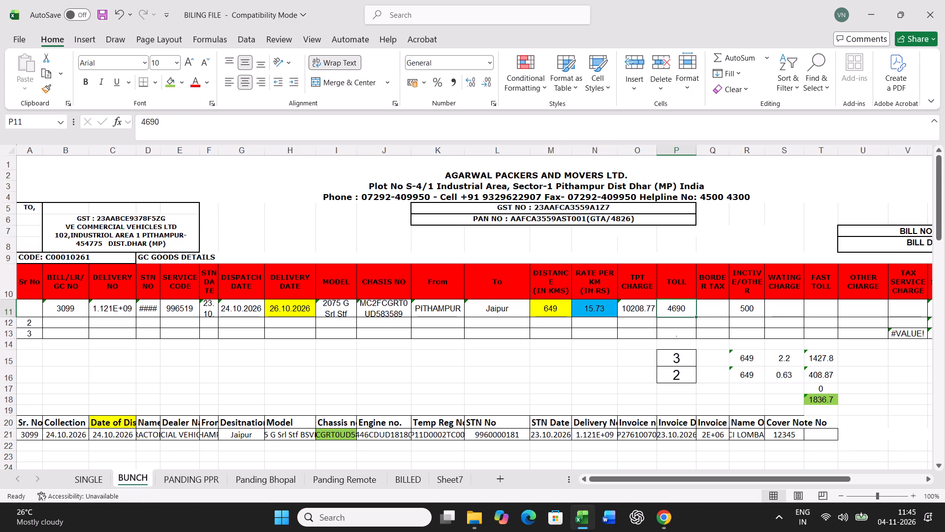
{"action": "type", "text": "1963"}
{"action": "key", "text": "BackSpace"}
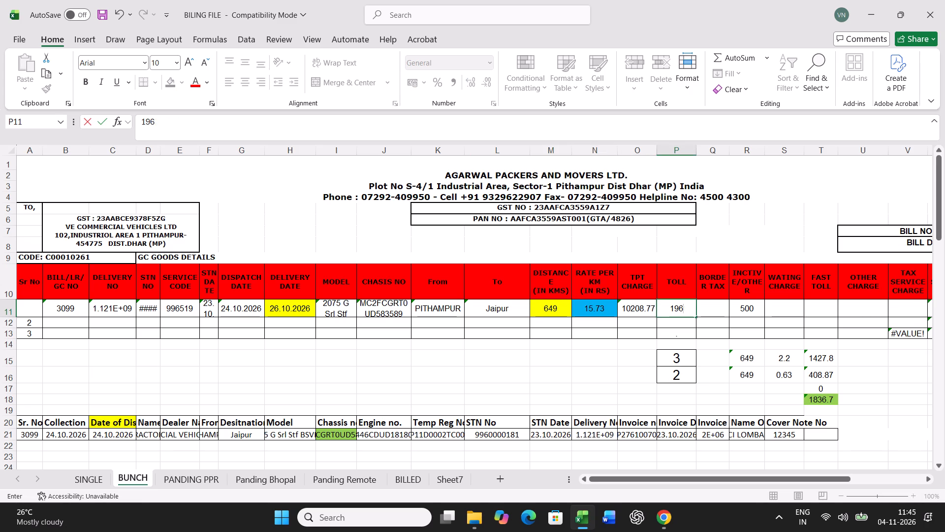
{"action": "key", "text": "0"}
{"action": "key", "text": "Right"}
{"action": "key", "text": "Right"}
{"action": "key", "text": "Delete"}
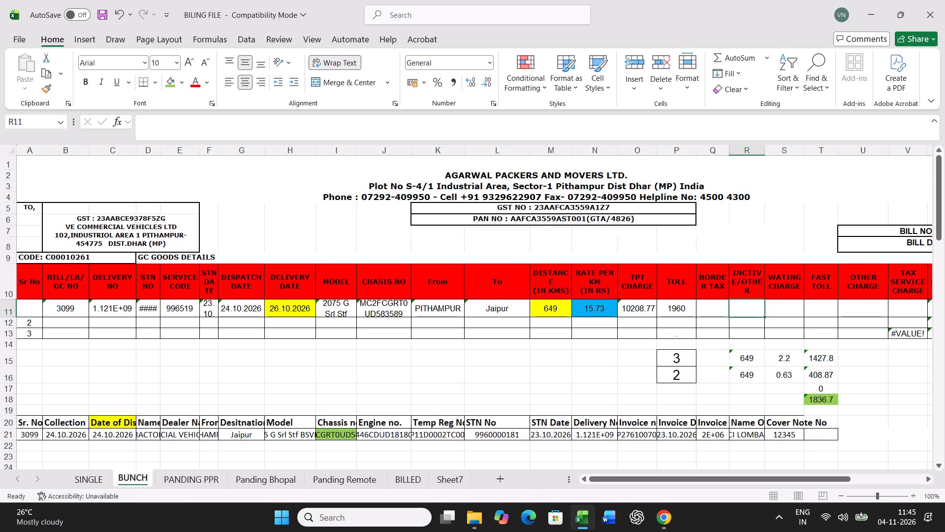
Set the standard transit time in BUNCH cell P15 to 2.
{"action": "left_click", "coordinate": [664, 363]}
{"action": "key", "text": "2"}
{"action": "key", "text": "Return"}
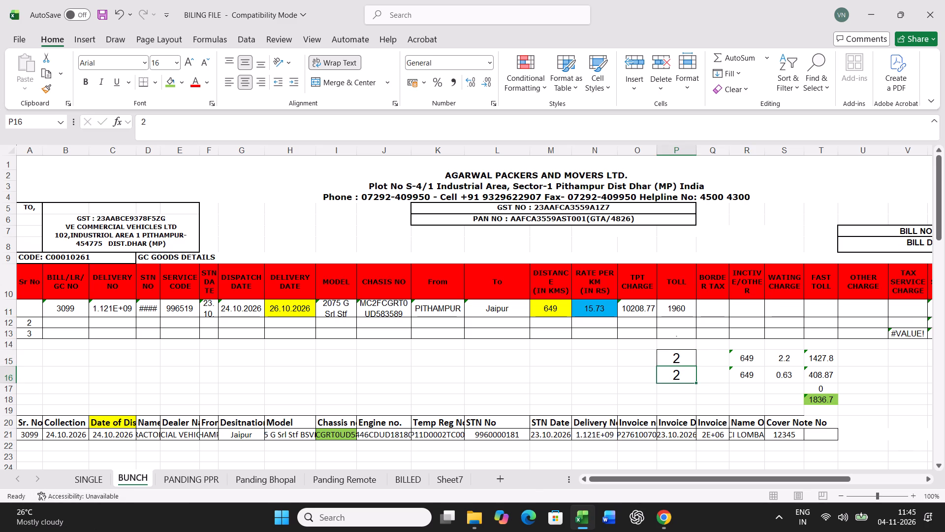
Print one copy of the freight bill for chassis 583589 from the SINGLE sheet.
{"action": "left_click", "coordinate": [88, 474]}
{"action": "key", "text": "ctrl+p"}
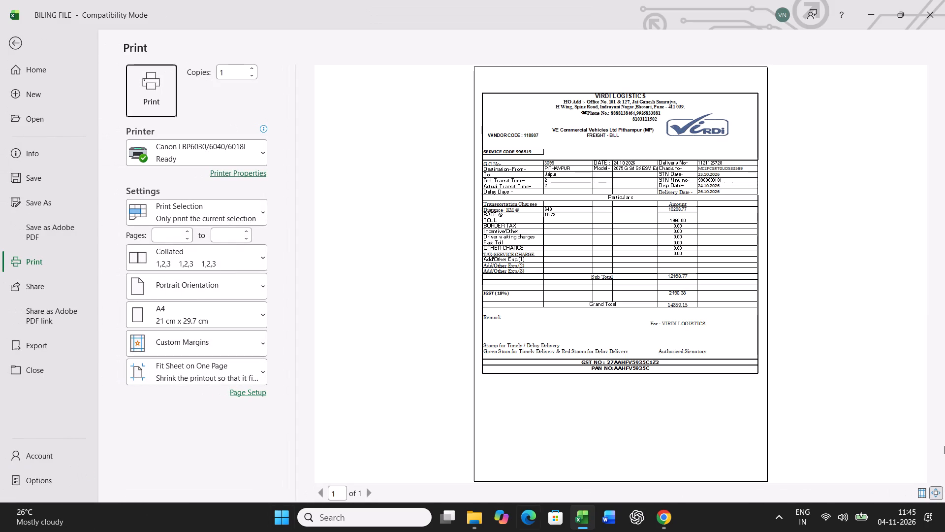
{"action": "left_click", "coordinate": [151, 93]}
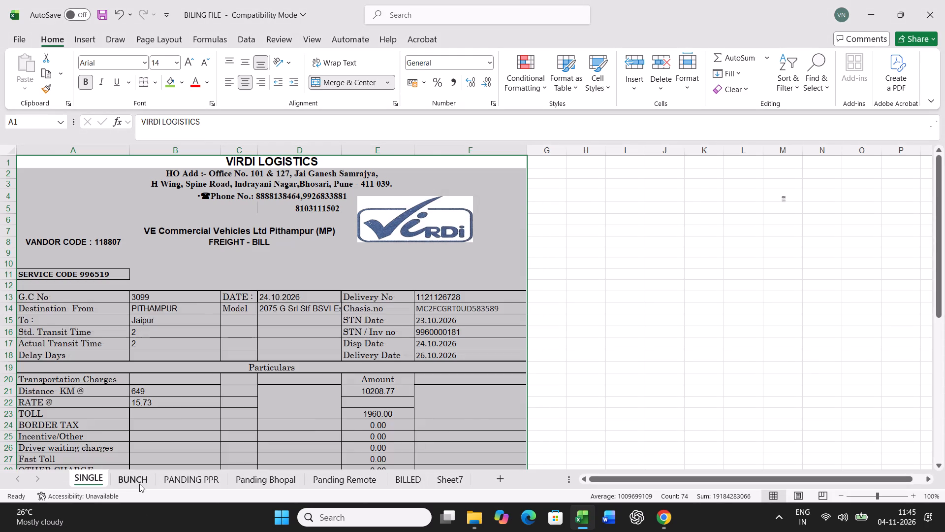
Copy bill row 11 of the BUNCH sheet and paste it as values at A51 in the lower table.
{"action": "left_click", "coordinate": [138, 477]}
{"action": "left_click", "coordinate": [3, 307]}
{"action": "key", "text": "ctrl+c"}
{"action": "scroll", "coordinate": [222, 326], "scroll_direction": "down", "scroll_amount": 3}
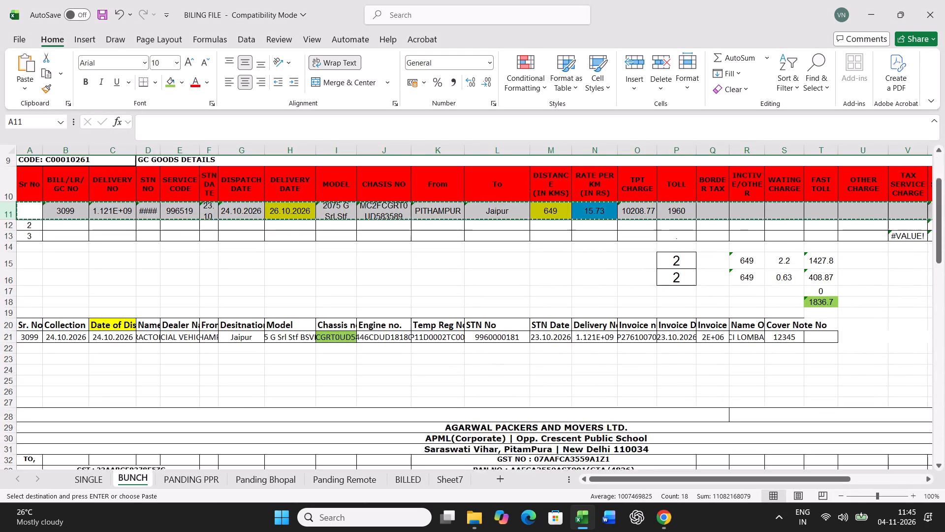
{"action": "scroll", "coordinate": [222, 326], "scroll_direction": "down", "scroll_amount": 15}
{"action": "right_click", "coordinate": [29, 289]}
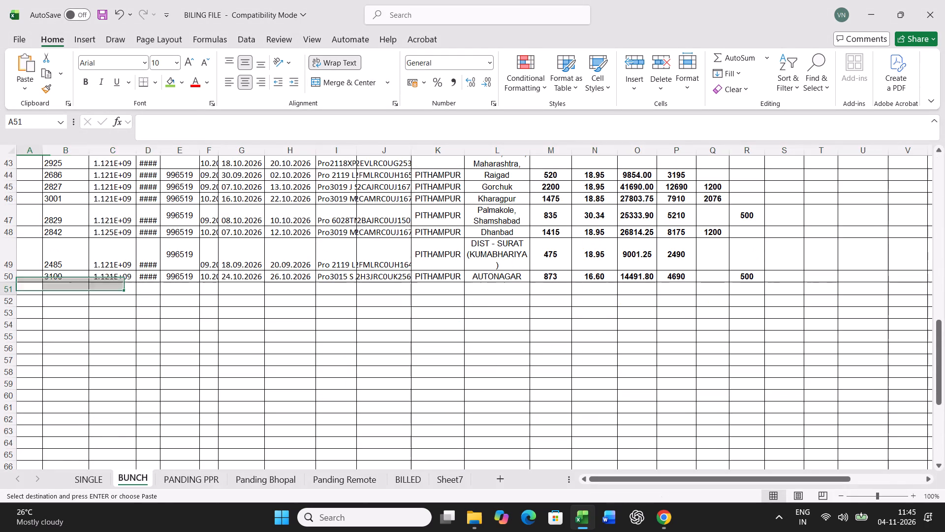
{"action": "left_click", "coordinate": [88, 232]}
{"action": "left_click", "coordinate": [38, 202]}
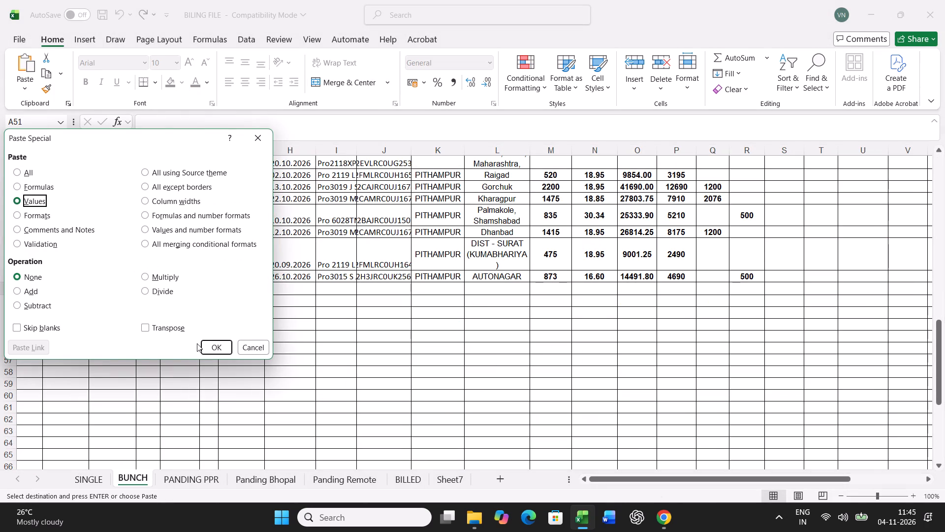
{"action": "left_click", "coordinate": [213, 348]}
{"action": "left_click", "coordinate": [188, 484]}
{"action": "left_click", "coordinate": [372, 379]}
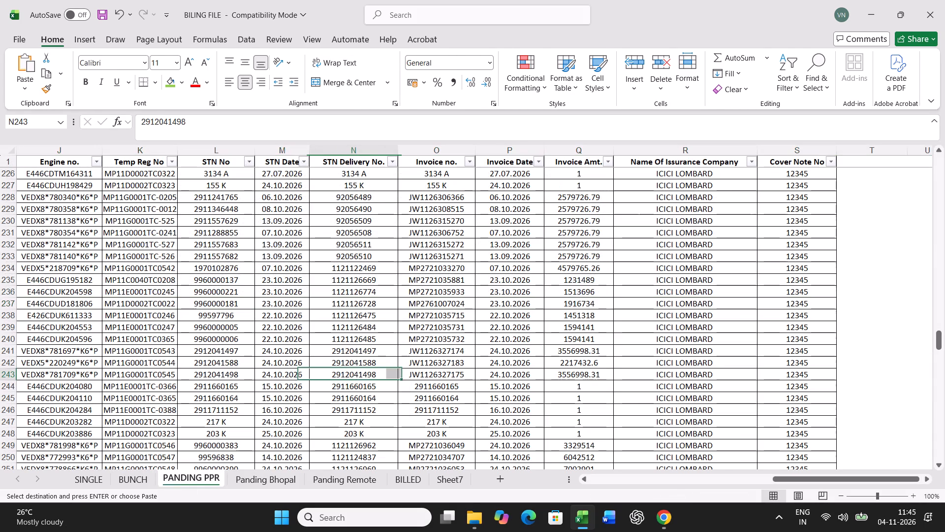
{"action": "key", "text": "ctrl+f"}
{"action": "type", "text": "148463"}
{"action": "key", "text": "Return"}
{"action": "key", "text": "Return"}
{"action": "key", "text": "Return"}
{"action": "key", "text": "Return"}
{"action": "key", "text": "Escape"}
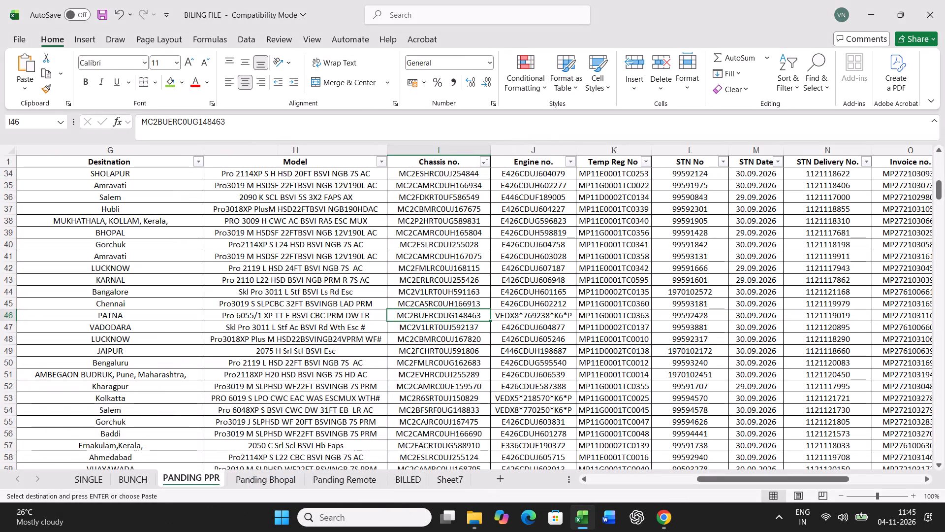
{"action": "left_click", "coordinate": [172, 86]}
Copy the full record of chassis 148463 from PANDING PPR and paste it at A21 of the BUNCH sheet.
{"action": "key", "text": "Left"}
{"action": "key", "text": "Left"}
{"action": "key", "text": "Left"}
{"action": "key", "text": "Left"}
{"action": "key", "text": "Left"}
{"action": "key", "text": "Left"}
{"action": "key", "text": "Left"}
{"action": "key", "text": "Left"}
{"action": "key", "text": "Left"}
{"action": "key", "text": "Left"}
{"action": "key", "text": "Left"}
{"action": "key", "text": "Left"}
{"action": "key", "text": "Left"}
{"action": "key", "text": "Left"}
{"action": "key", "text": "Left"}
{"action": "key", "text": "Left"}
{"action": "key", "text": "Left"}
{"action": "key", "text": "Left"}
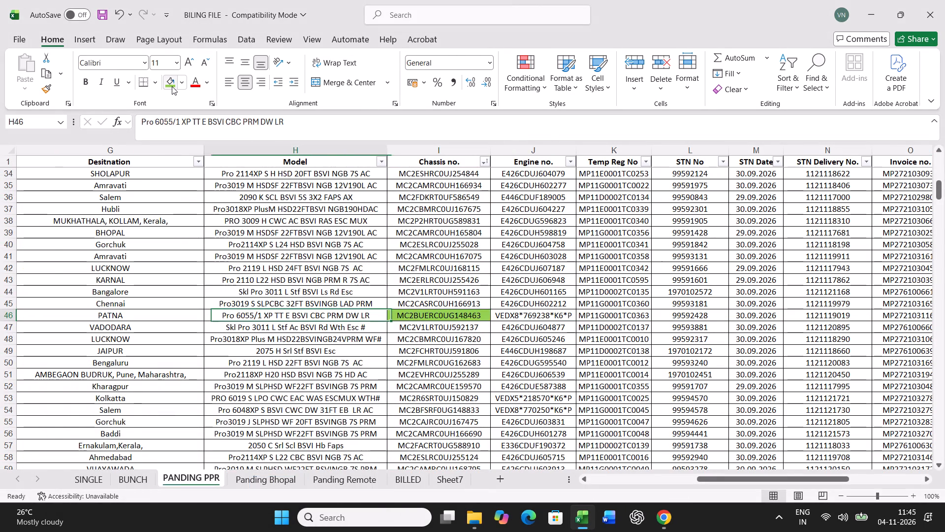
{"action": "key", "text": "ctrl+shift+Right"}
{"action": "key", "text": "ctrl+c"}
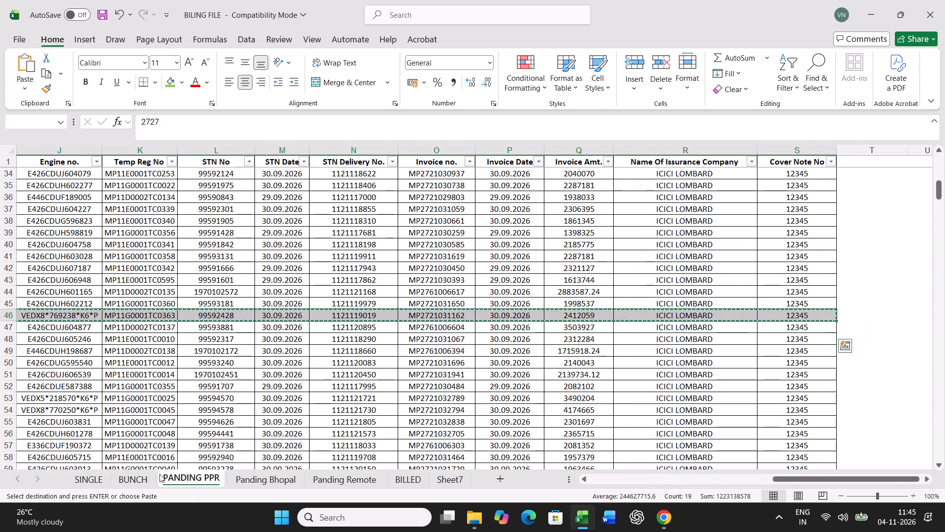
{"action": "left_click", "coordinate": [128, 474]}
{"action": "scroll", "coordinate": [156, 423], "scroll_direction": "up", "scroll_amount": 17}
{"action": "left_click", "coordinate": [28, 400]}
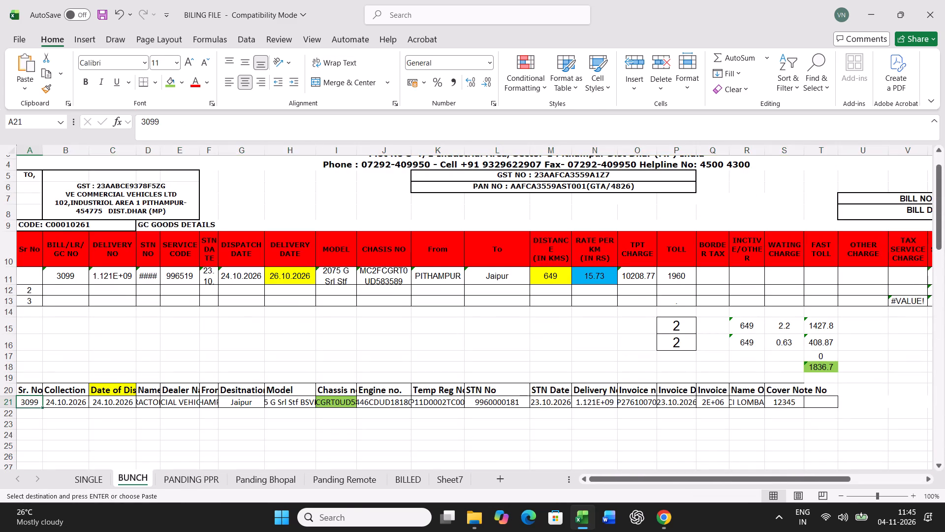
{"action": "key", "text": "ctrl+v"}
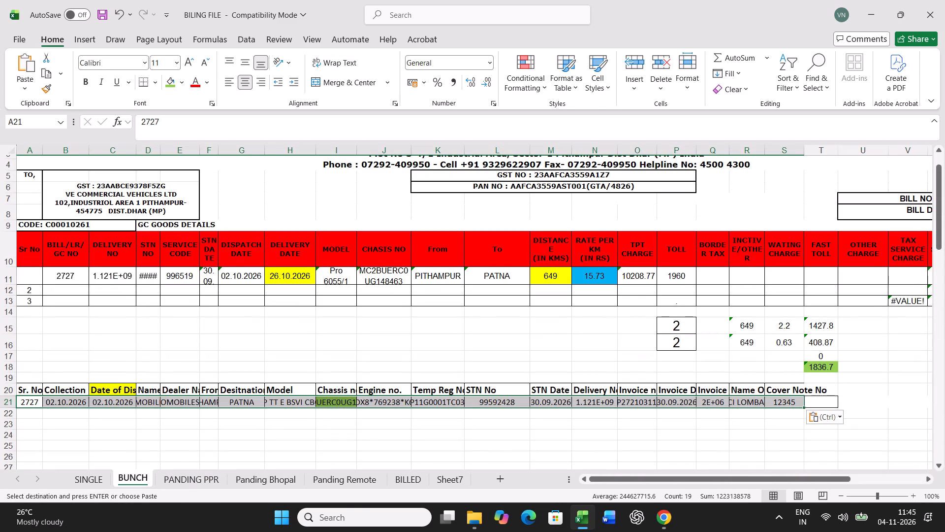
Set the dispatch date in BUNCH cell C21 to 04.10.2026 and the delivery date in H11 to 08.10.2026.
{"action": "left_click", "coordinate": [119, 402]}
{"action": "type", "text": "04.10.2026"}
{"action": "key", "text": "Return"}
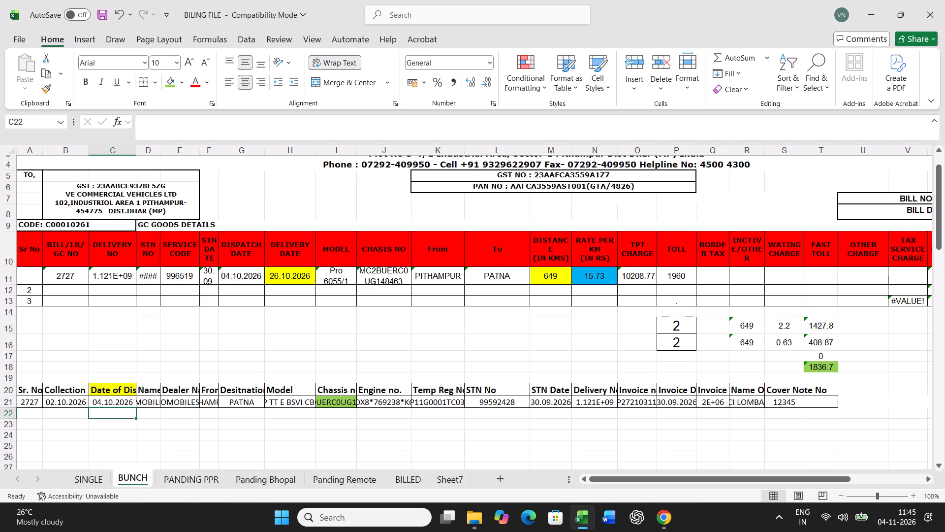
{"action": "left_click", "coordinate": [287, 280]}
{"action": "type", "text": "08.10.2026"}
{"action": "key", "text": "Right"}
In bill row 11, set the distance to 1318 km, the rate per km to 21.98 and the toll to 12975.
{"action": "key", "text": "Right"}
{"action": "key", "text": "Right"}
{"action": "key", "text": "Right"}
{"action": "key", "text": "Right"}
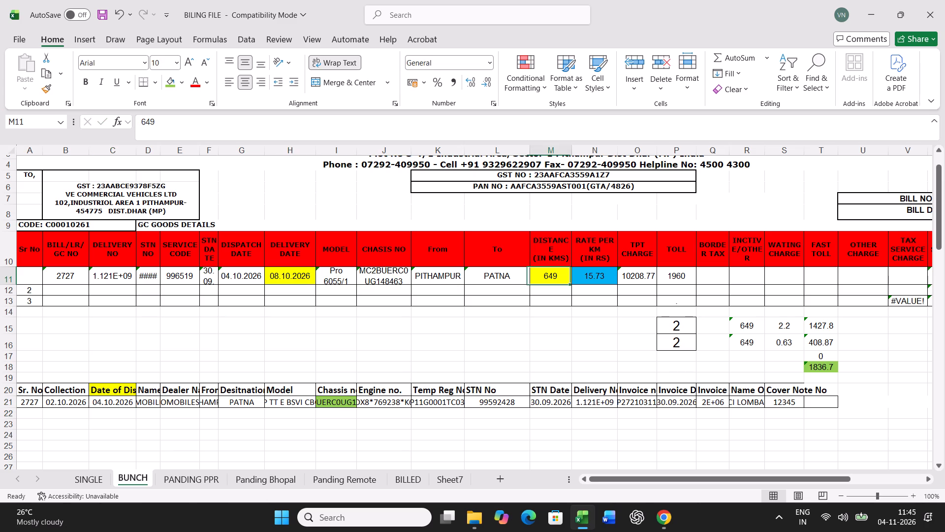
{"action": "type", "text": "1318"}
{"action": "key", "text": "Right"}
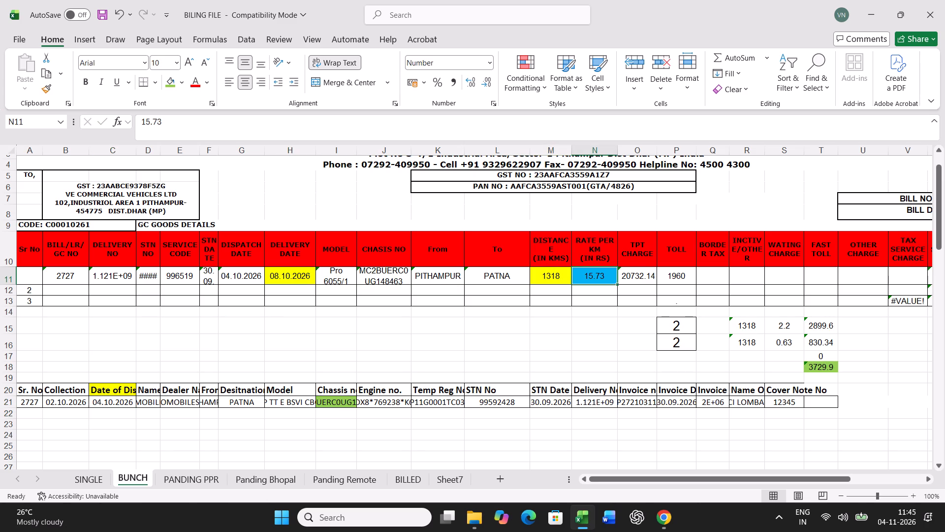
{"action": "type", "text": "21.98"}
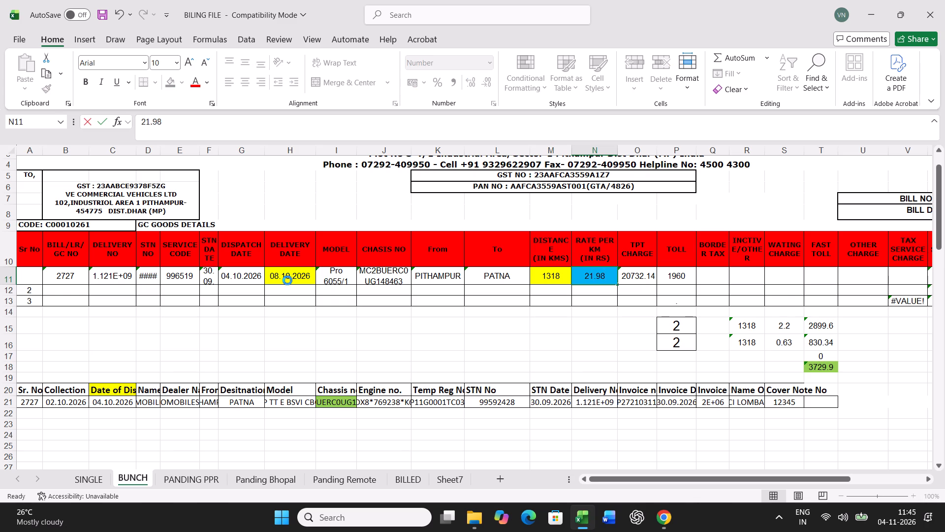
{"action": "key", "text": "Right"}
{"action": "key", "text": "Right"}
{"action": "type", "text": "12975"}
{"action": "key", "text": "Right"}
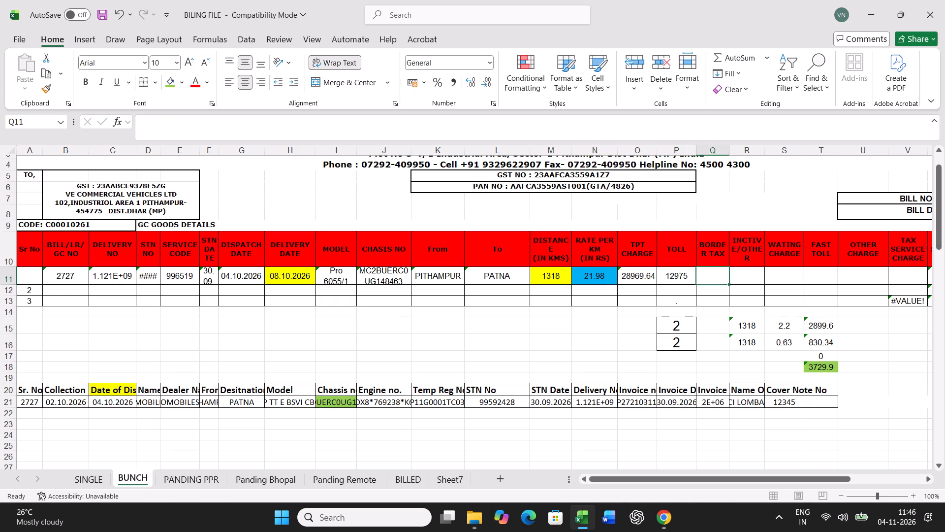
Set the border tax in bill row 11 to 1200 and both transit times in P15 and P16 to 4.
{"action": "type", "text": "1200"}
{"action": "key", "text": "Return"}
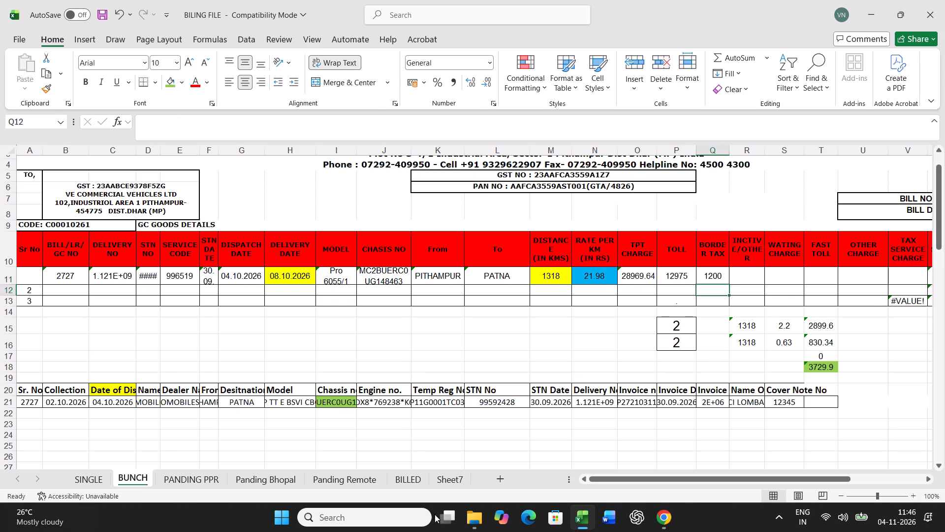
{"action": "left_click", "coordinate": [683, 322]}
{"action": "key", "text": "4"}
{"action": "key", "text": "Return"}
{"action": "key", "text": "4"}
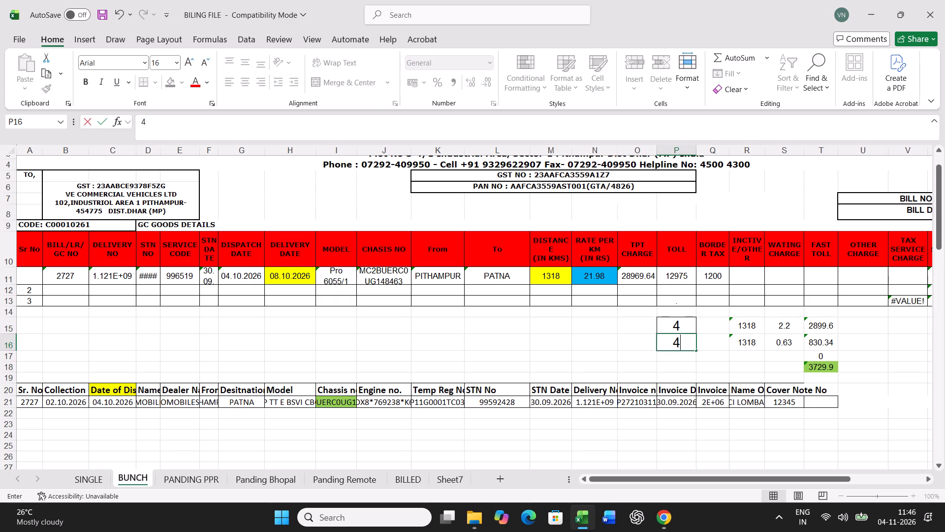
{"action": "key", "text": "Return"}
{"action": "left_click", "coordinate": [99, 476]}
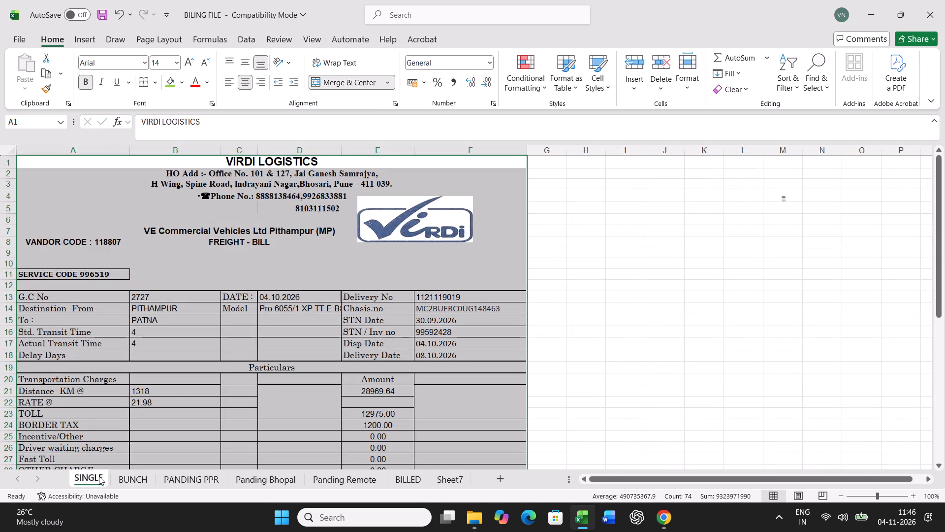
{"action": "key", "text": "ctrl+p"}
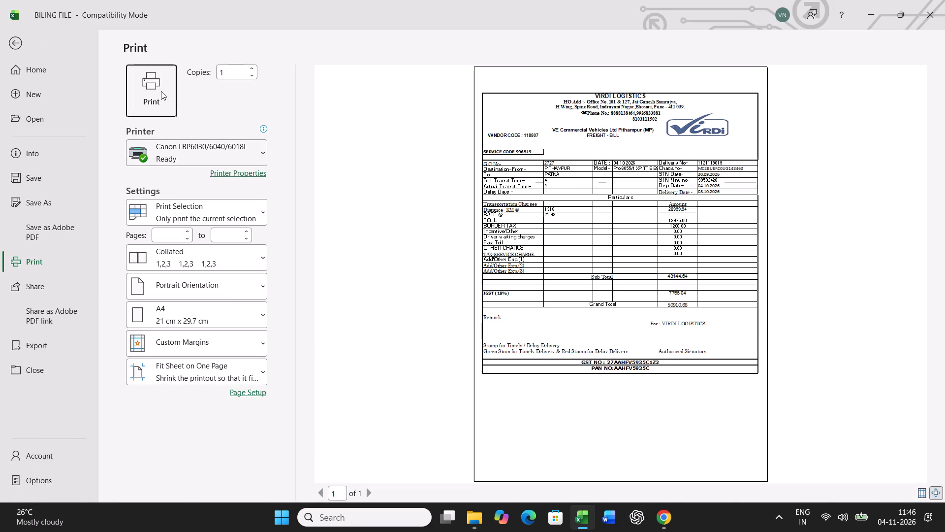
{"action": "left_click", "coordinate": [161, 91]}
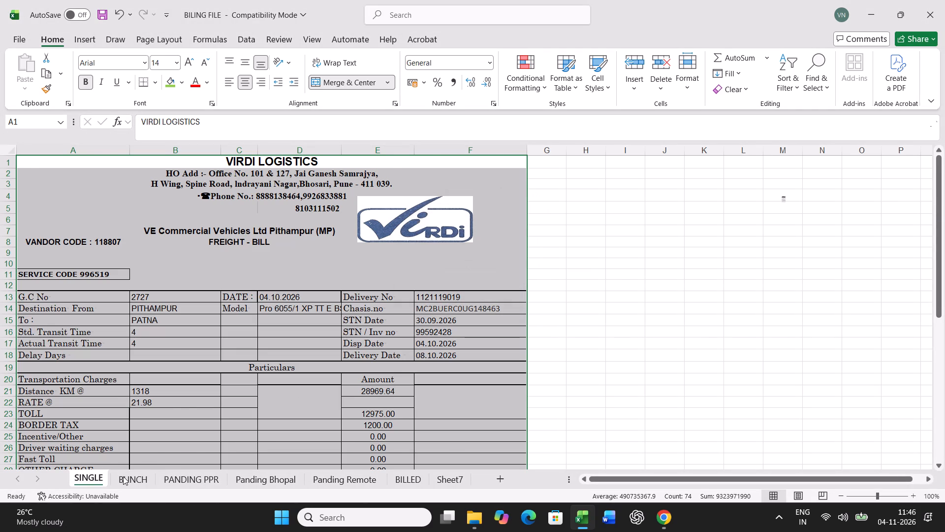
Copy bill row 11 of the BUNCH sheet and paste it as values into row 52 of the lower table.
{"action": "left_click", "coordinate": [123, 476]}
{"action": "left_click", "coordinate": [1, 274]}
{"action": "key", "text": "ctrl+c"}
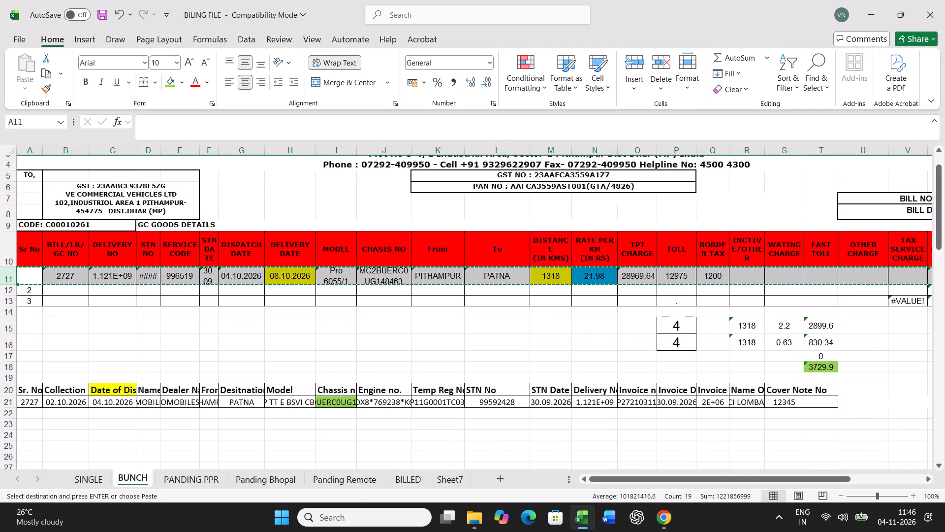
{"action": "scroll", "coordinate": [361, 333], "scroll_direction": "down", "scroll_amount": 17}
{"action": "right_click", "coordinate": [37, 301]}
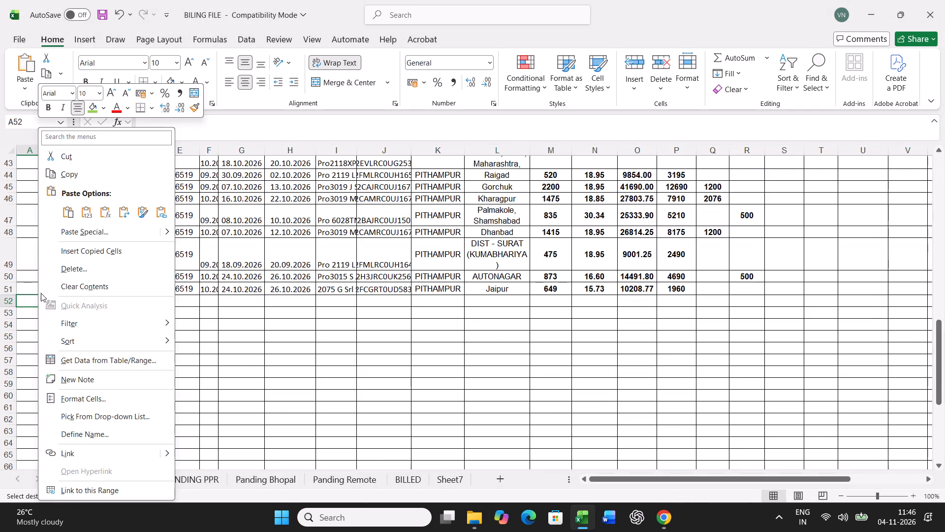
{"action": "left_click", "coordinate": [89, 233]}
{"action": "left_click", "coordinate": [28, 203]}
{"action": "left_click", "coordinate": [219, 347]}
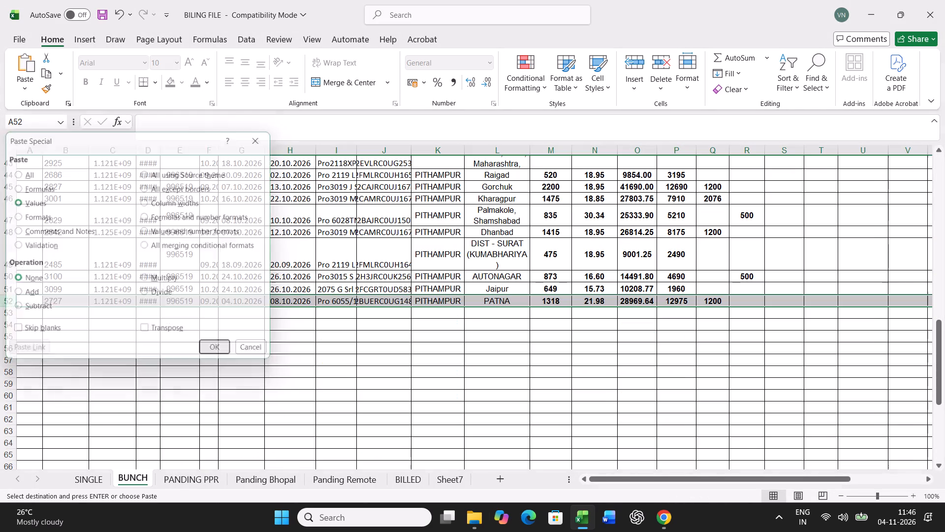
Find chassis 169889 in PANDING PPR and fill its chassis number cell green.
{"action": "left_click", "coordinate": [188, 476]}
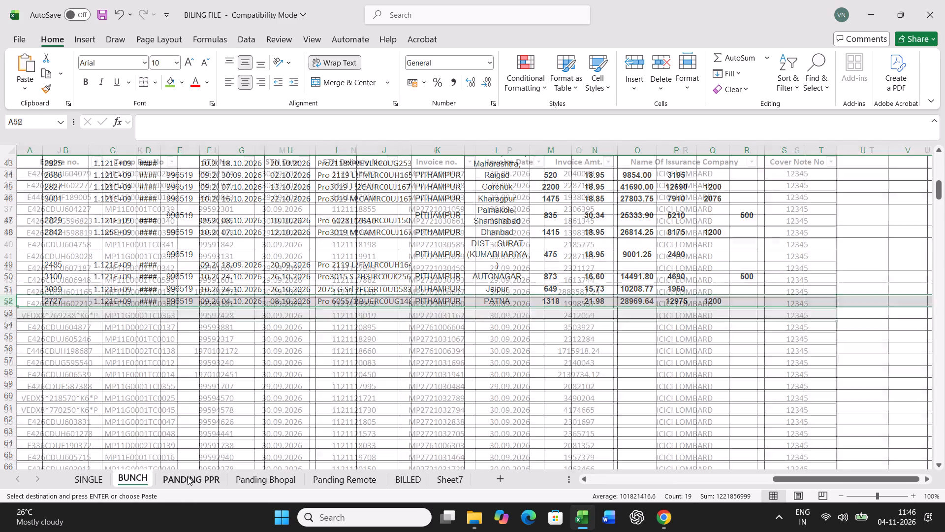
{"action": "left_click", "coordinate": [393, 380]}
{"action": "key", "text": "ctrl+f"}
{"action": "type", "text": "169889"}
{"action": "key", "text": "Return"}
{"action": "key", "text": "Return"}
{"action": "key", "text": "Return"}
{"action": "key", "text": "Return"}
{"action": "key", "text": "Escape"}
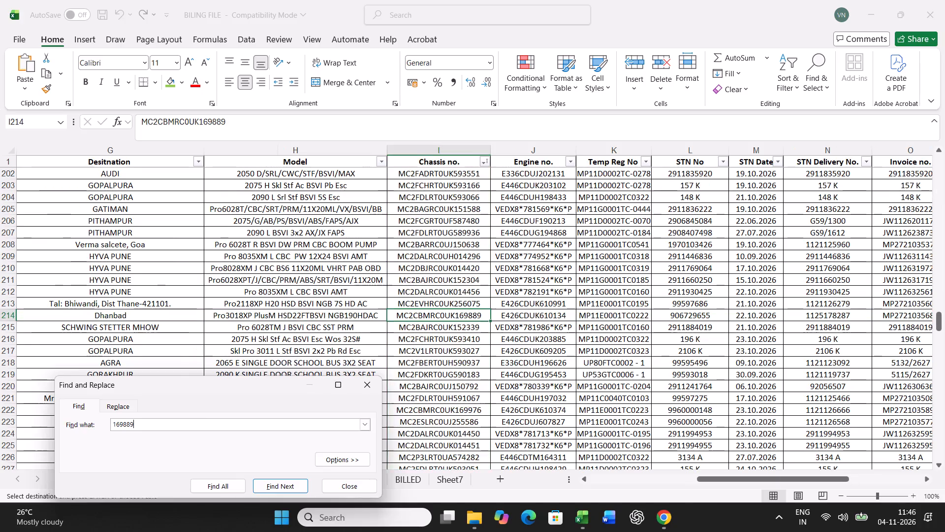
{"action": "left_click", "coordinate": [173, 86]}
{"action": "key", "text": "Left"}
{"action": "key", "text": "Left"}
{"action": "key", "text": "Left"}
{"action": "key", "text": "Left"}
{"action": "key", "text": "Left"}
{"action": "key", "text": "Left"}
{"action": "key", "text": "Left"}
{"action": "key", "text": "Left"}
{"action": "key", "text": "Left"}
{"action": "key", "text": "Left"}
{"action": "key", "text": "Left"}
{"action": "key", "text": "Left"}
{"action": "key", "text": "Left"}
{"action": "key", "text": "Left"}
{"action": "key", "text": "Left"}
{"action": "key", "text": "Left"}
{"action": "key", "text": "Left"}
{"action": "key", "text": "Left"}
{"action": "key", "text": "Left"}
{"action": "key", "text": "Left"}
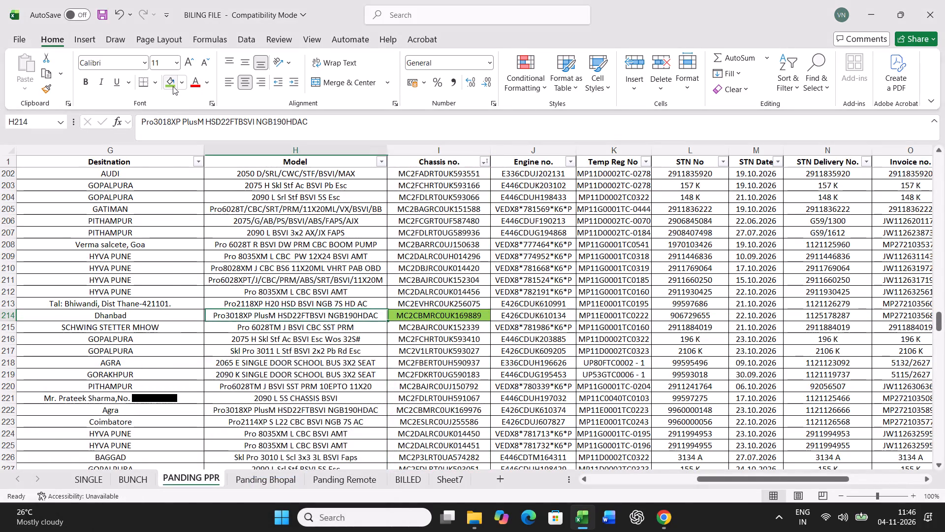
{"action": "key", "text": "ctrl+shift+Right"}
{"action": "key", "text": "ctrl+c"}
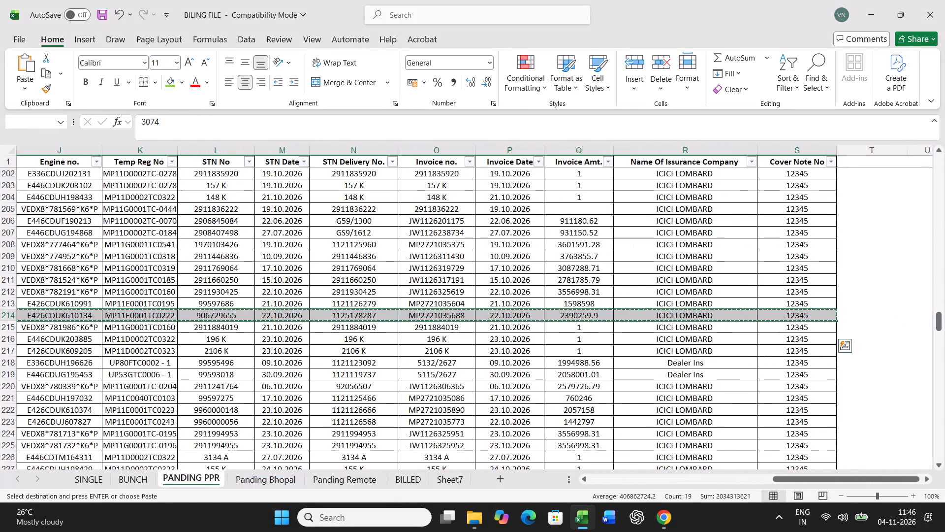
{"action": "left_click", "coordinate": [136, 475]}
{"action": "scroll", "coordinate": [187, 447], "scroll_direction": "up", "scroll_amount": 18}
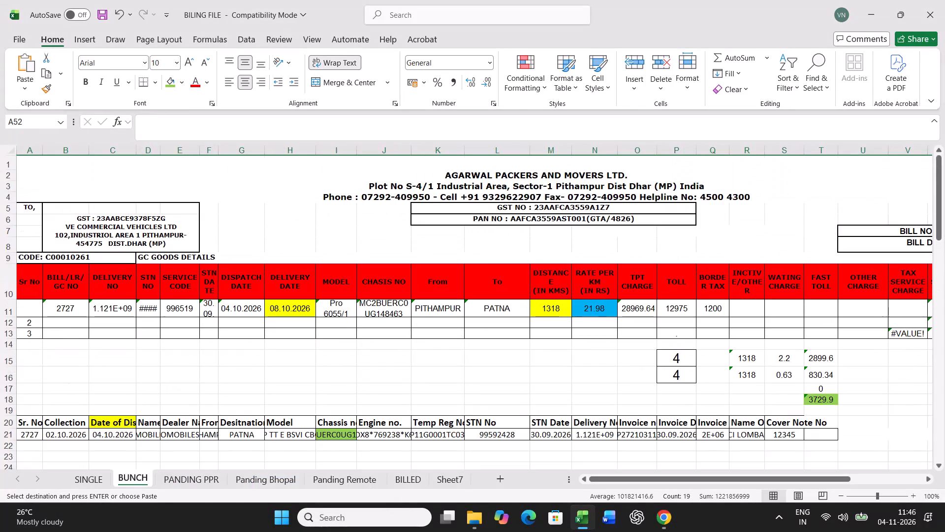
{"action": "left_click", "coordinate": [27, 435]}
{"action": "key", "text": "ctrl+v"}
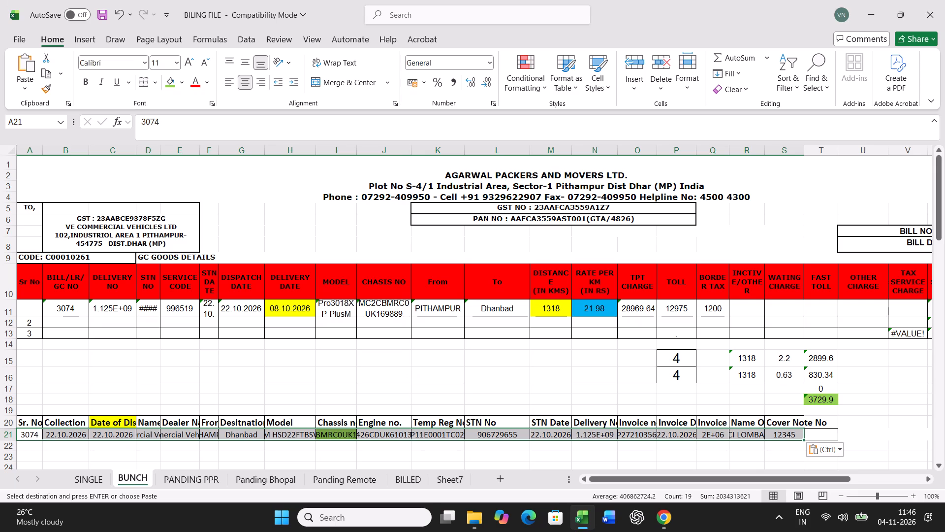
In bill row 11, set the delivery date to 26.10.2026, distance to 1415 km, rate per km to 18.95 and toll to 9625.
{"action": "left_click", "coordinate": [301, 307]}
{"action": "type", "text": "26.10.2026"}
{"action": "key", "text": "Right"}
{"action": "key", "text": "Right"}
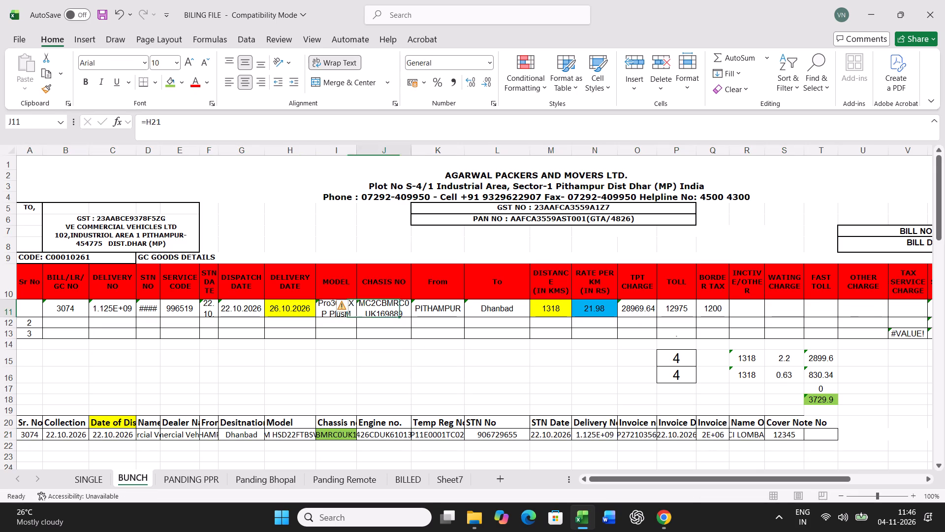
{"action": "key", "text": "Right"}
{"action": "key", "text": "Right"}
{"action": "key", "text": "Right"}
{"action": "type", "text": "1415"}
{"action": "key", "text": "Right"}
{"action": "type", "text": "18.95"}
{"action": "key", "text": "Right"}
{"action": "key", "text": "Right"}
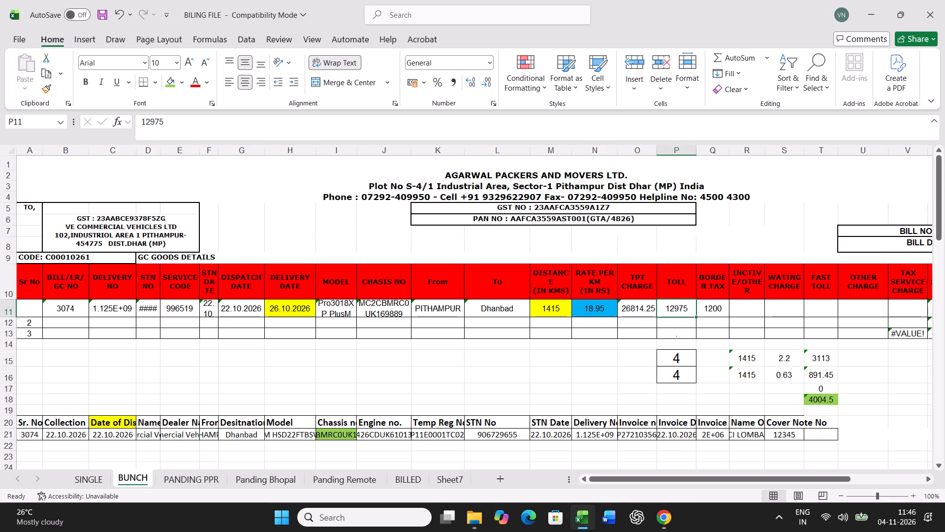
{"action": "type", "text": "9625"}
{"action": "key", "text": "Right"}
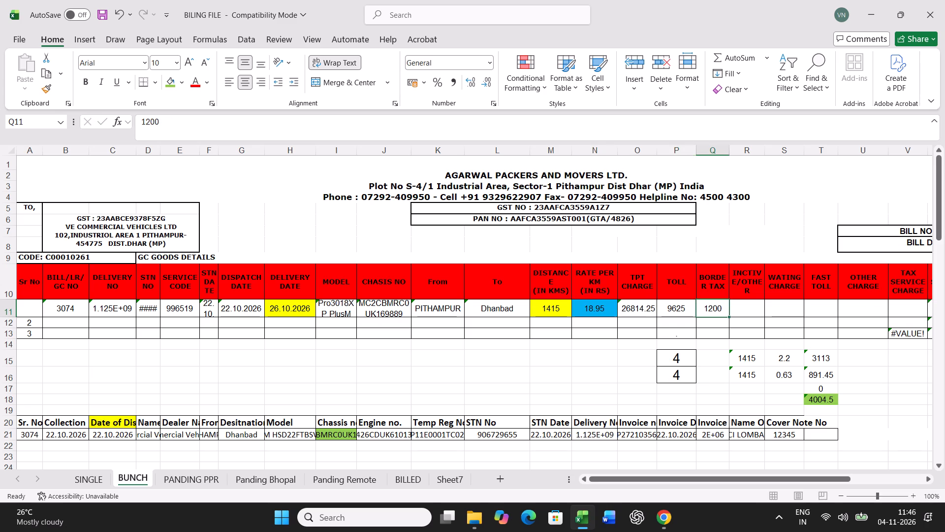
Set the standard transit time in BUNCH cell P15 to 5.
{"action": "left_click", "coordinate": [678, 356]}
{"action": "key", "text": "5"}
{"action": "key", "text": "Return"}
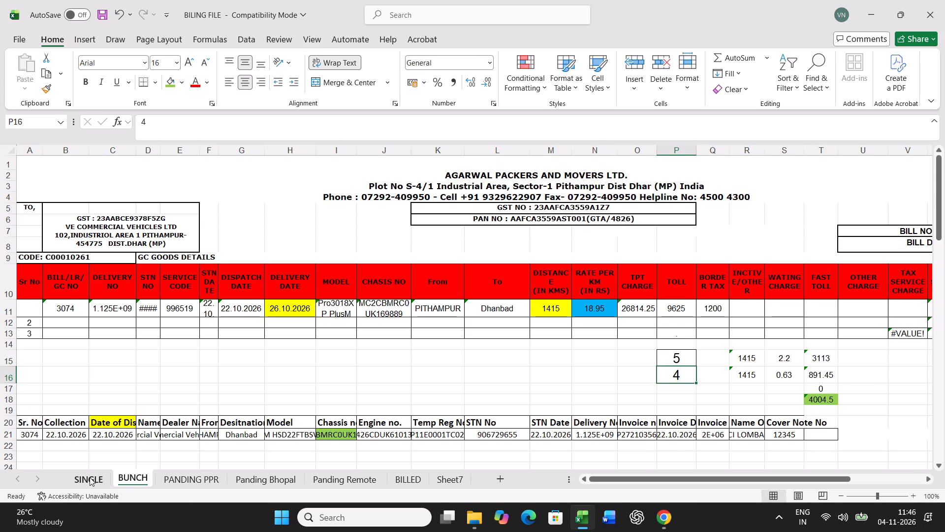
Print the freight bill for G.C. No 3074 from the SINGLE sheet.
{"action": "left_click", "coordinate": [90, 477]}
{"action": "key", "text": "ctrl+p"}
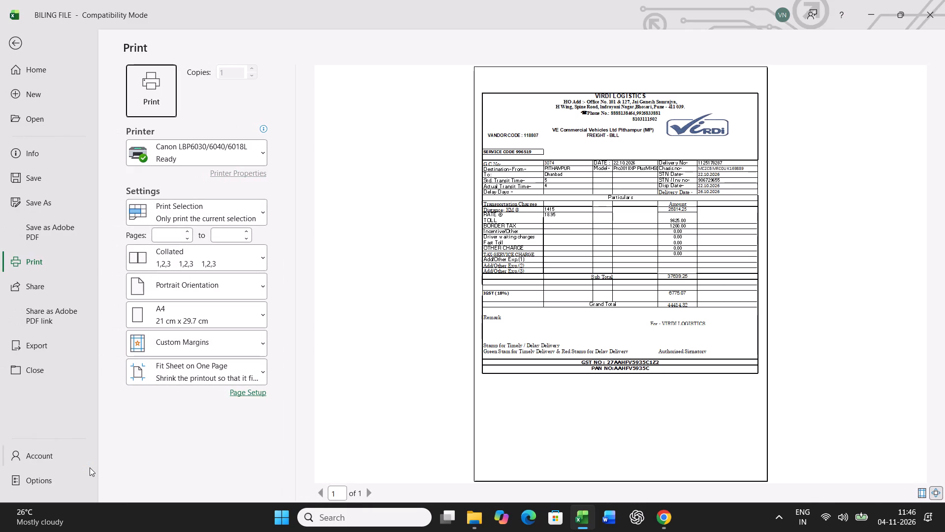
{"action": "left_click", "coordinate": [160, 80]}
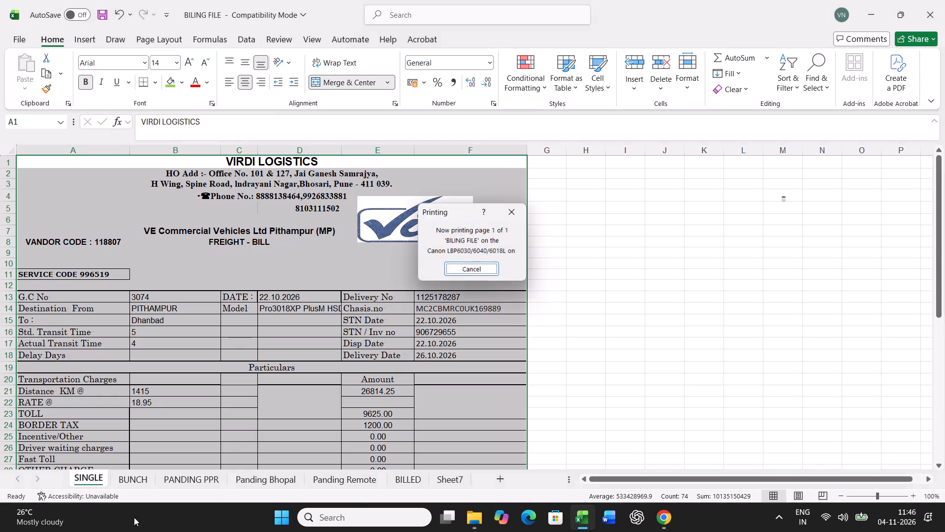
Copy bill row 11 of the BUNCH sheet and paste it as values into row 53 of the lower table.
{"action": "left_click", "coordinate": [135, 482]}
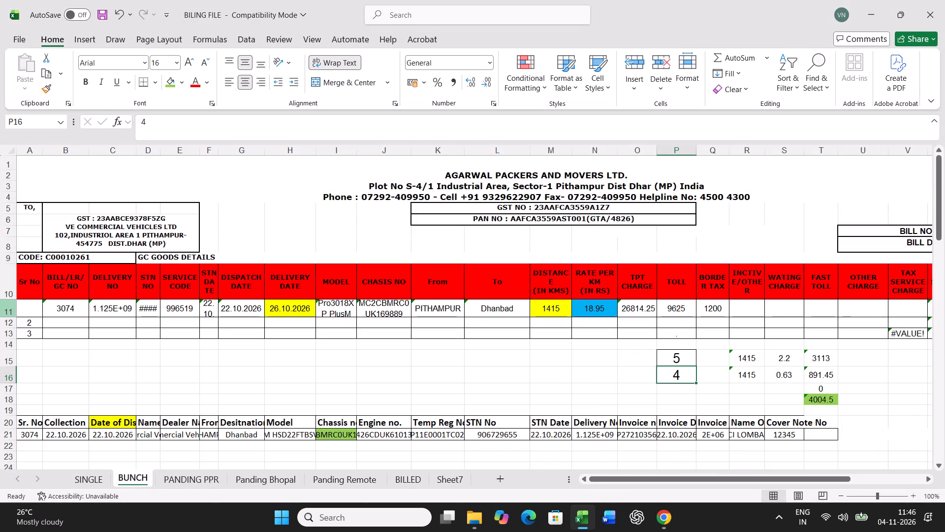
{"action": "left_click", "coordinate": [3, 308]}
{"action": "key", "text": "ctrl+c"}
{"action": "scroll", "coordinate": [311, 314], "scroll_direction": "down", "scroll_amount": 17}
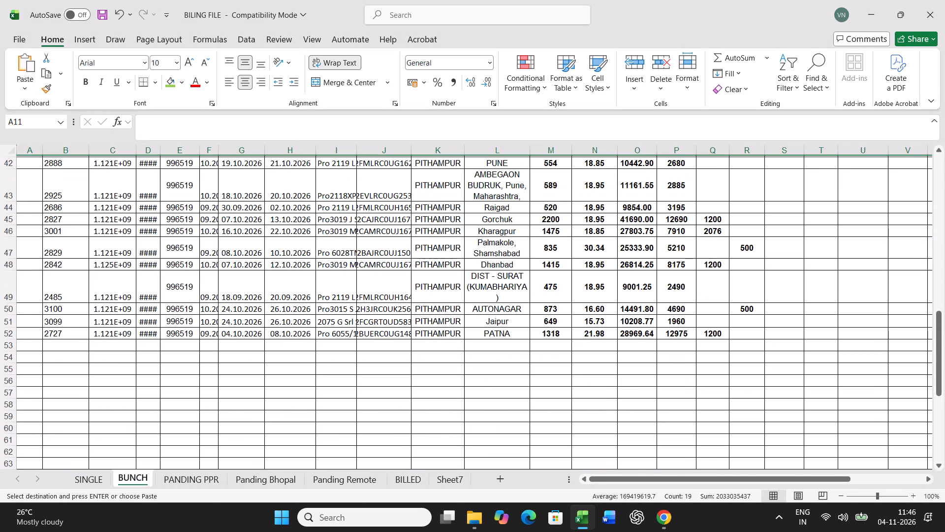
{"action": "right_click", "coordinate": [33, 346]}
{"action": "left_click", "coordinate": [87, 232]}
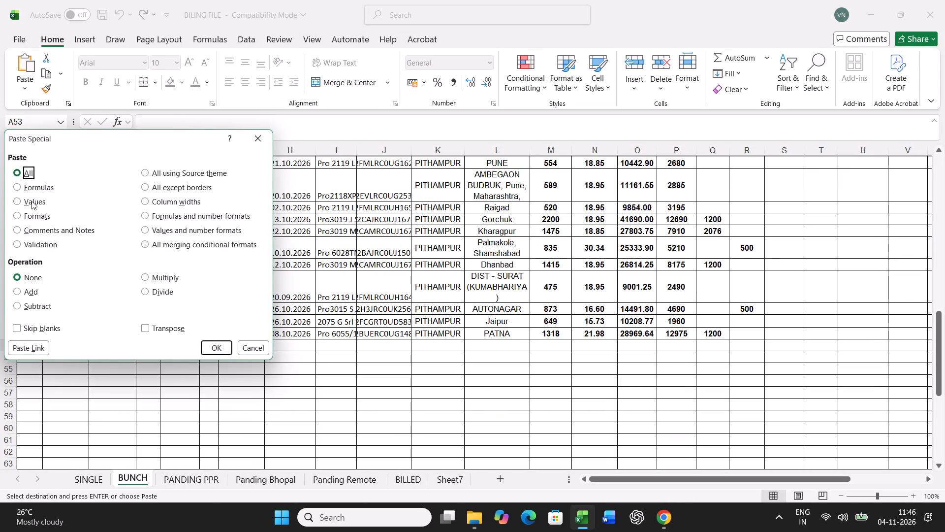
{"action": "left_click", "coordinate": [31, 201]}
{"action": "left_click", "coordinate": [221, 345]}
Find chassis 169447 in PANDING PPR and fill its chassis number cell green.
{"action": "left_click", "coordinate": [186, 477]}
{"action": "left_click", "coordinate": [352, 355]}
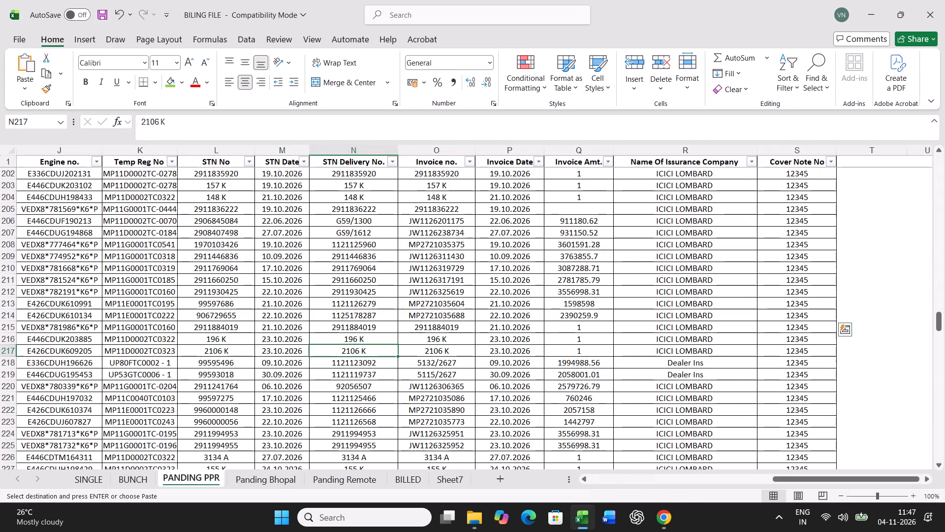
{"action": "key", "text": "ctrl+f"}
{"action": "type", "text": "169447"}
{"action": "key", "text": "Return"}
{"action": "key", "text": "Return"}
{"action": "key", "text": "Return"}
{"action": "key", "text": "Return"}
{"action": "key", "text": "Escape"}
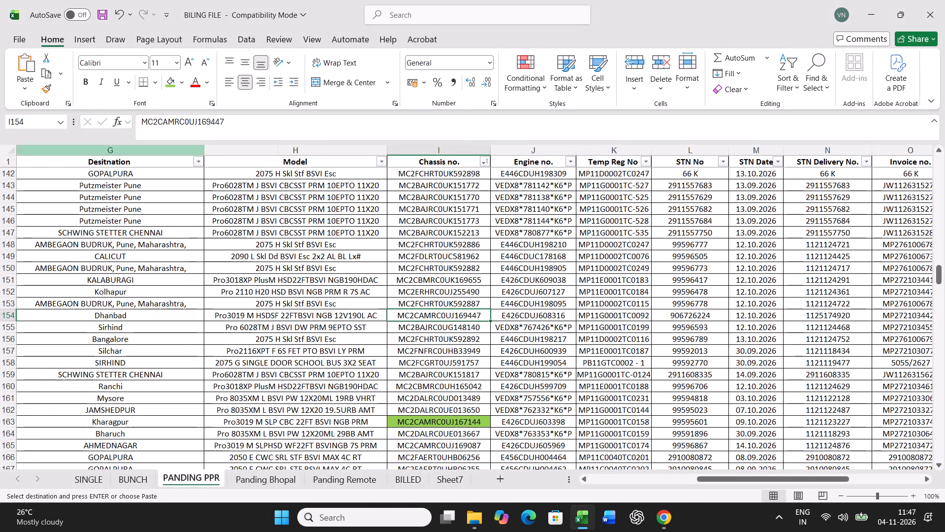
{"action": "left_click", "coordinate": [168, 85]}
Copy the full record of chassis 169447 from PANDING PPR and paste it at A21 of the BUNCH sheet.
{"action": "key", "text": "Left"}
{"action": "key", "text": "Left"}
{"action": "key", "text": "Left"}
{"action": "key", "text": "Left"}
{"action": "key", "text": "Left"}
{"action": "key", "text": "Left"}
{"action": "key", "text": "Left"}
{"action": "key", "text": "Left"}
{"action": "key", "text": "Left"}
{"action": "key", "text": "Left"}
{"action": "key", "text": "Left"}
{"action": "key", "text": "Left"}
{"action": "key", "text": "Left"}
{"action": "key", "text": "Left"}
{"action": "key", "text": "Left"}
{"action": "key", "text": "Left"}
{"action": "key", "text": "Left"}
{"action": "key", "text": "Left"}
{"action": "key", "text": "Left"}
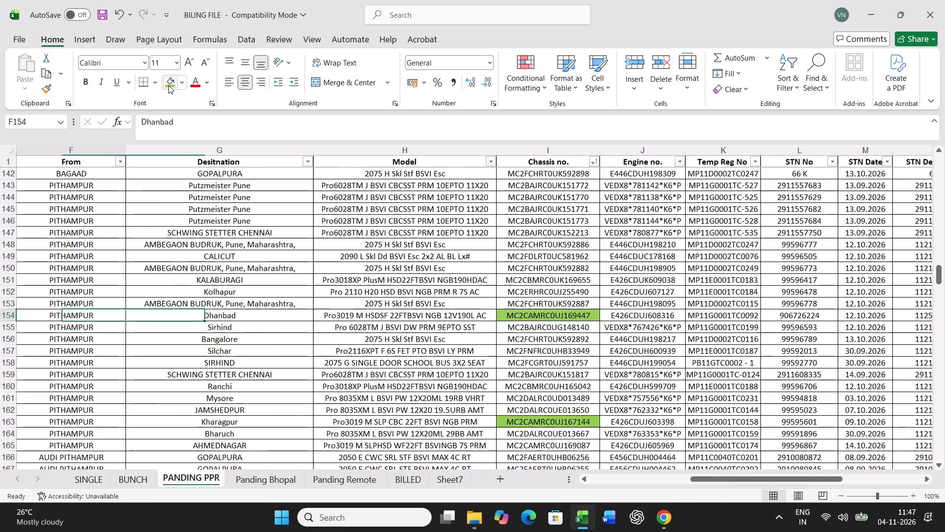
{"action": "key", "text": "ctrl+shift+Right"}
{"action": "key", "text": "ctrl+c"}
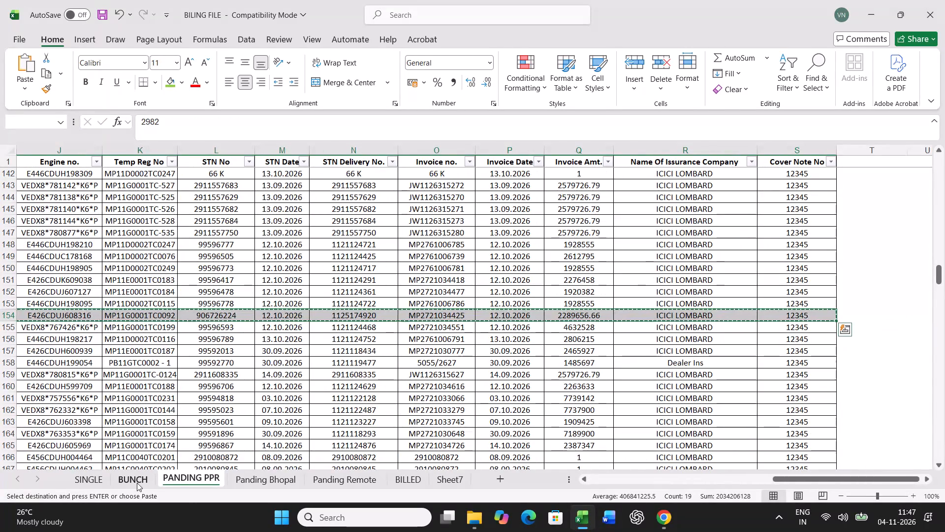
{"action": "left_click", "coordinate": [137, 483]}
{"action": "scroll", "coordinate": [146, 385], "scroll_direction": "up", "scroll_amount": 18}
{"action": "left_click", "coordinate": [30, 437]}
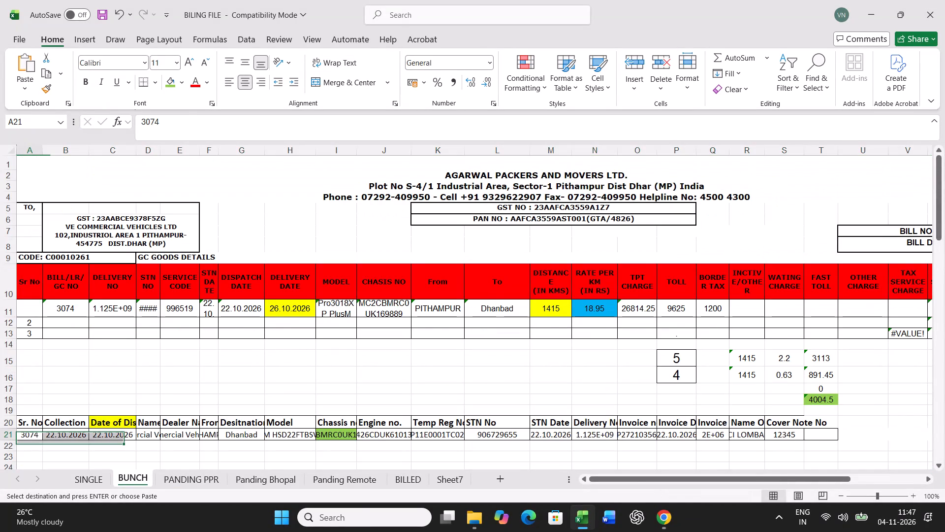
{"action": "key", "text": "ctrl+v"}
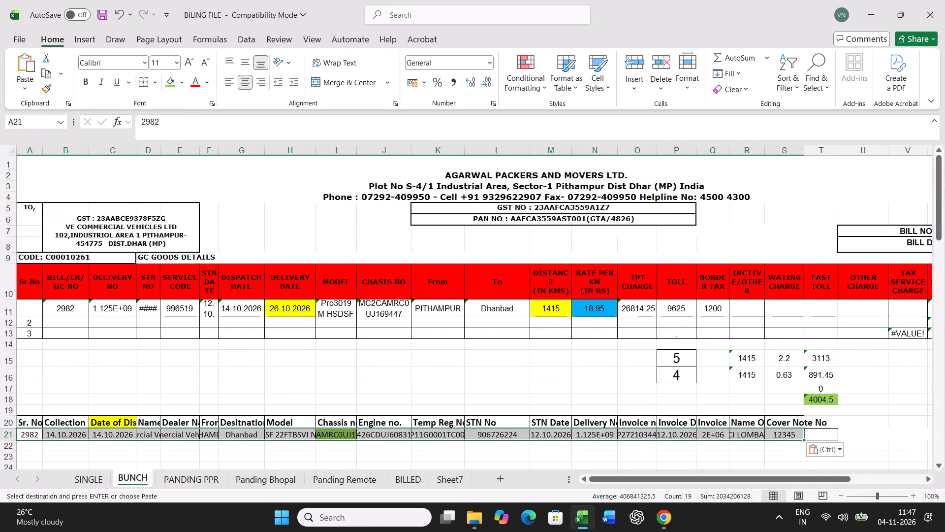
Set the dispatch date in BUNCH cell C21 to 15.10.2026 and the delivery date in H11 to 20.10.2026.
{"action": "left_click", "coordinate": [114, 437]}
{"action": "type", "text": "15.10.2026"}
{"action": "key", "text": "Return"}
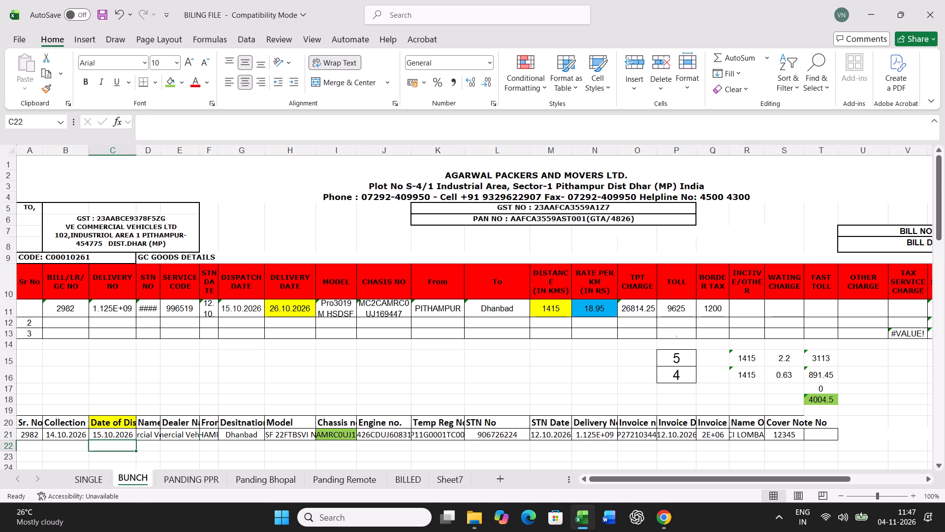
{"action": "left_click", "coordinate": [287, 311]}
{"action": "type", "text": "20.10.2026"}
{"action": "key", "text": "Right"}
Set the toll in bill row 11 to 10095, keeping the existing distance and rate.
{"action": "key", "text": "Right"}
{"action": "key", "text": "Right"}
{"action": "key", "text": "Right"}
{"action": "key", "text": "Right"}
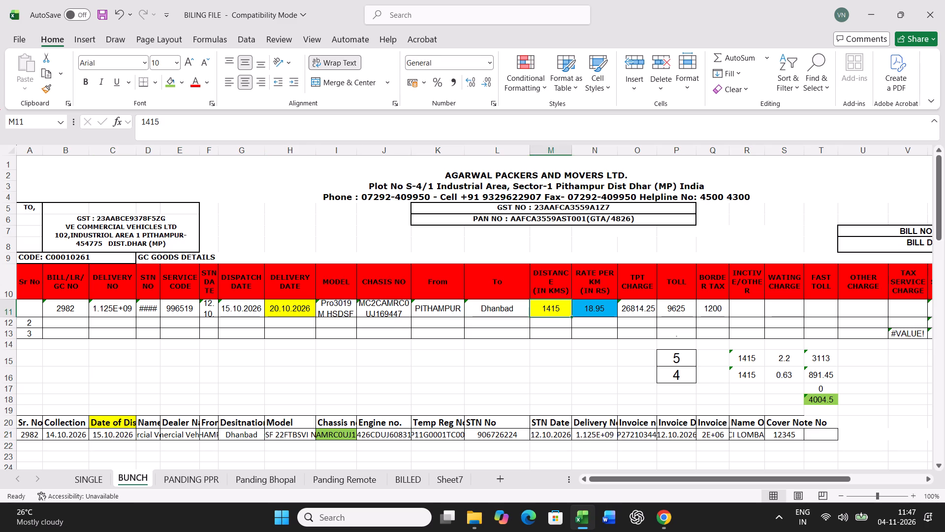
{"action": "key", "text": "Right"}
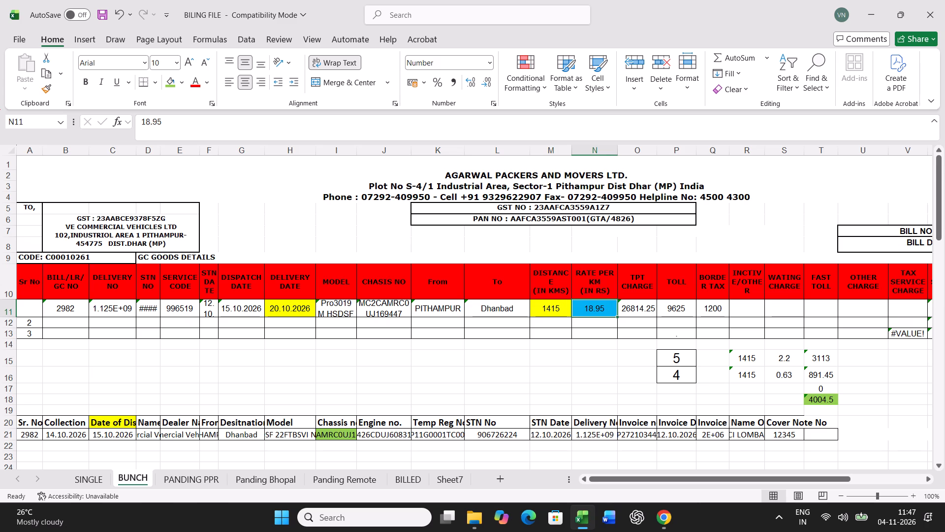
{"action": "key", "text": "Right"}
{"action": "key", "text": "Right"}
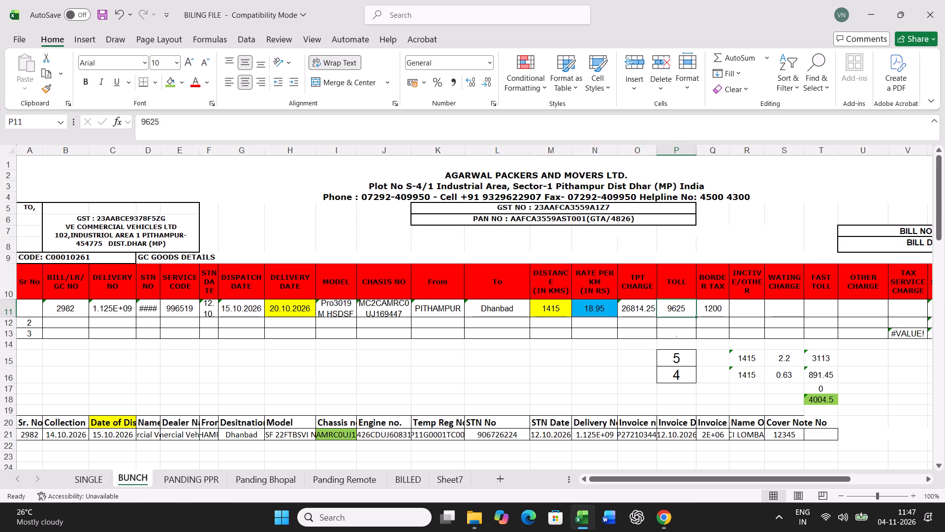
{"action": "type", "text": "10095"}
{"action": "key", "text": "Return"}
{"action": "key", "text": "Up"}
{"action": "key", "text": "Right"}
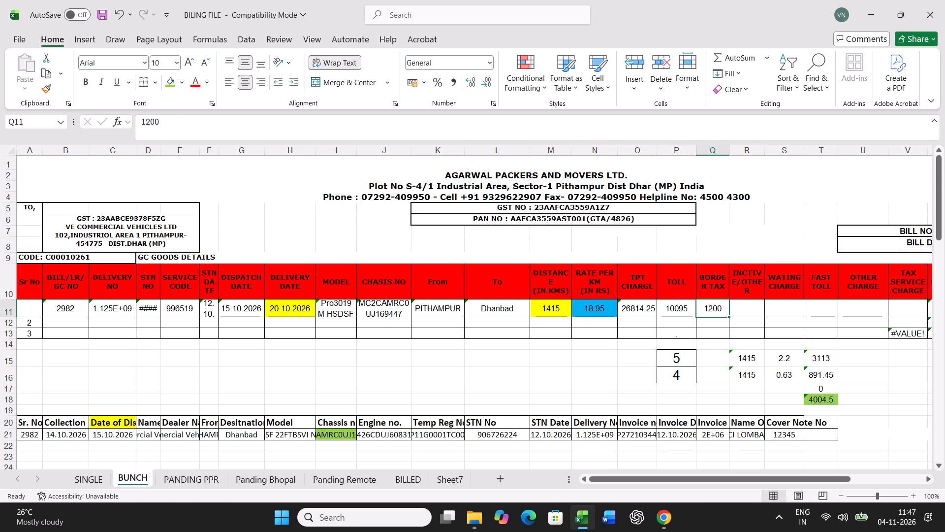
Set the bill's standard transit time in BUNCH cell P15 to 4 and the actual transit time in P16 to 5.
{"action": "left_click", "coordinate": [682, 360]}
{"action": "key", "text": "4"}
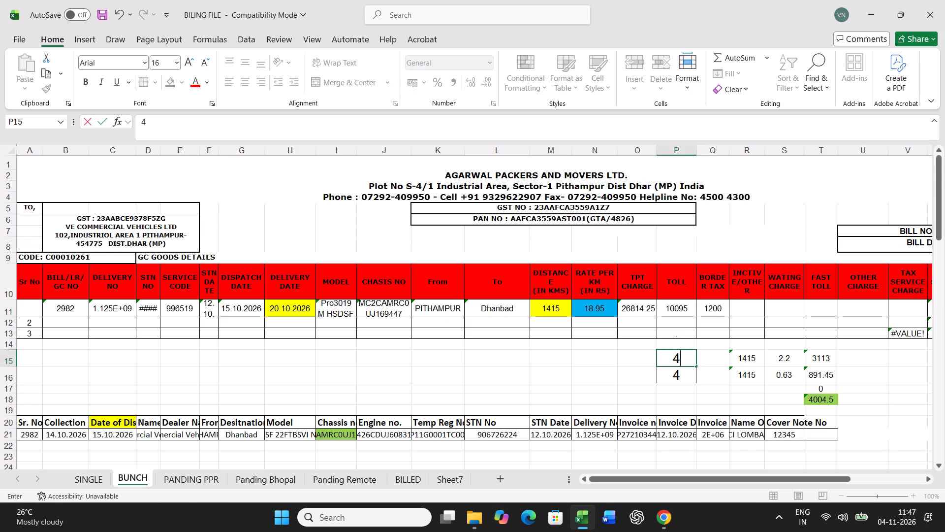
{"action": "key", "text": "Return"}
{"action": "key", "text": "5"}
{"action": "key", "text": "Return"}
Print one copy of the freight bill for G.C. No 2982 from the SINGLE sheet.
{"action": "left_click", "coordinate": [86, 482]}
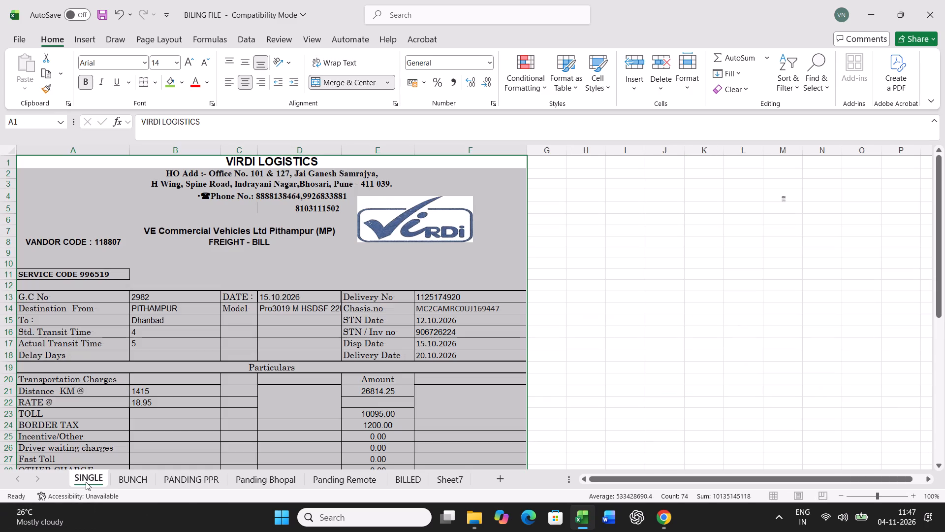
{"action": "key", "text": "ctrl+p"}
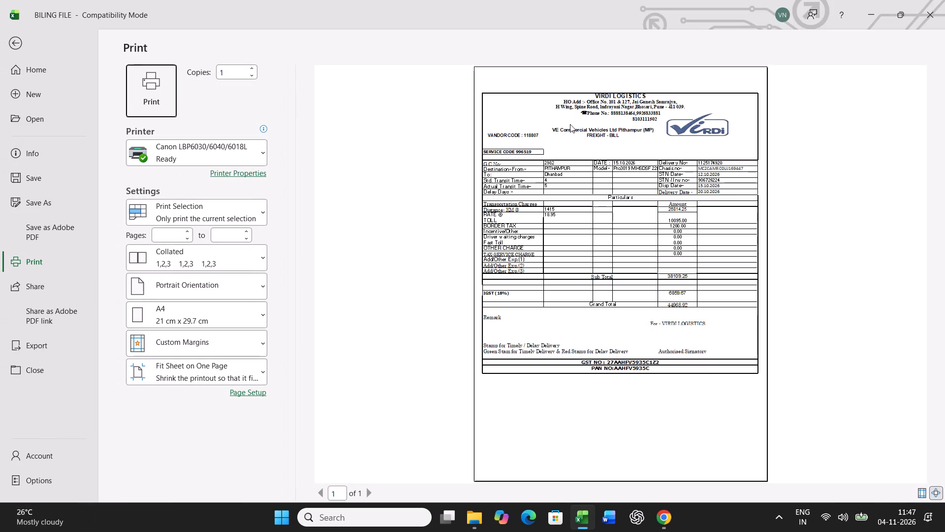
{"action": "left_click", "coordinate": [154, 80]}
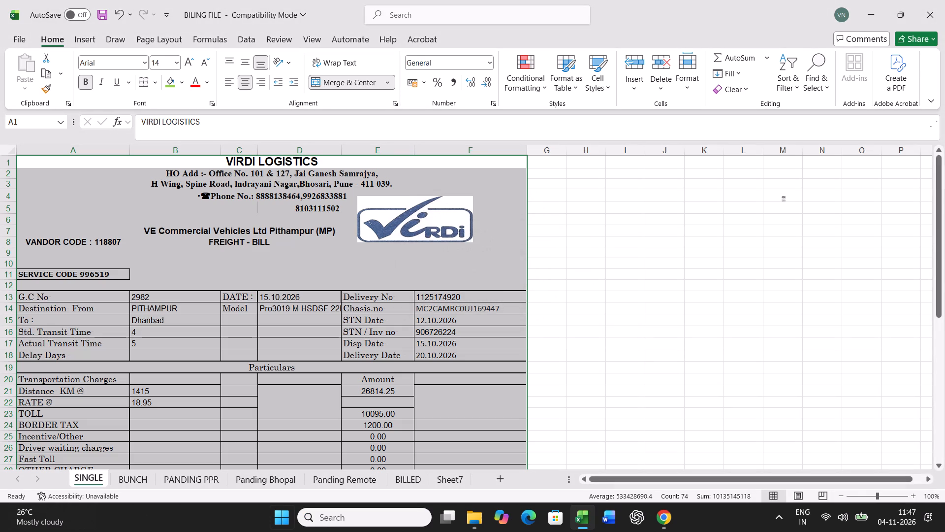
Copy bill row 11 of the BUNCH sheet and paste it as values at A54 in the lower table.
{"action": "left_click", "coordinate": [141, 484]}
{"action": "left_click", "coordinate": [2, 312]}
{"action": "key", "text": "ctrl+c"}
{"action": "scroll", "coordinate": [225, 319], "scroll_direction": "down", "scroll_amount": 3}
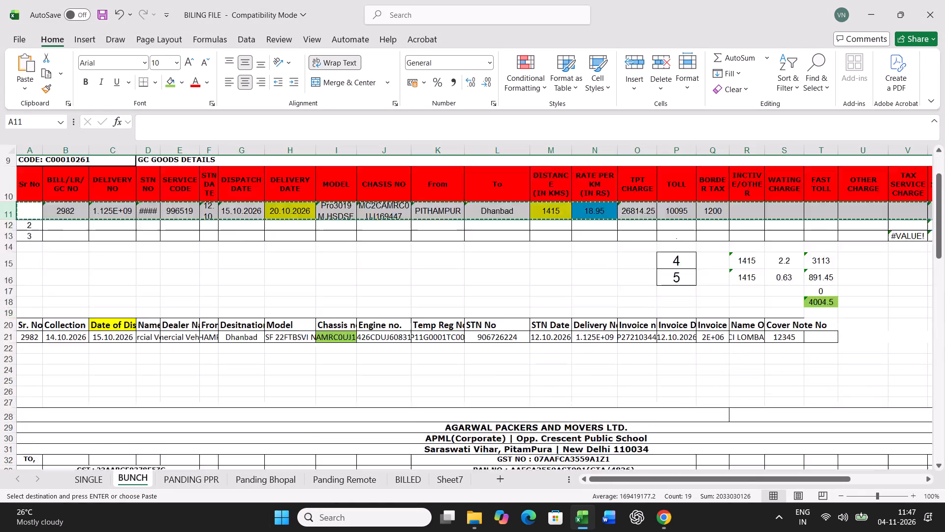
{"action": "scroll", "coordinate": [225, 319], "scroll_direction": "down", "scroll_amount": 13}
{"action": "right_click", "coordinate": [22, 391]}
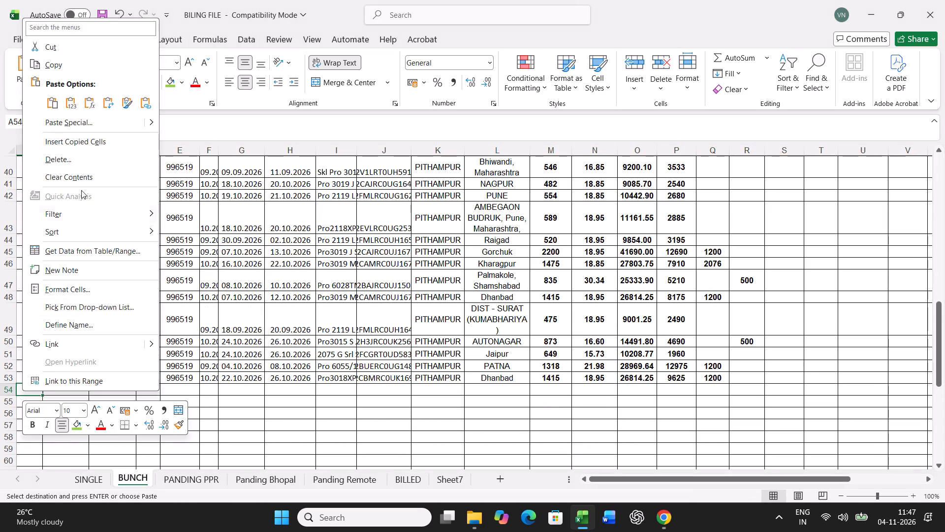
{"action": "left_click", "coordinate": [92, 116]}
{"action": "left_click", "coordinate": [40, 85]}
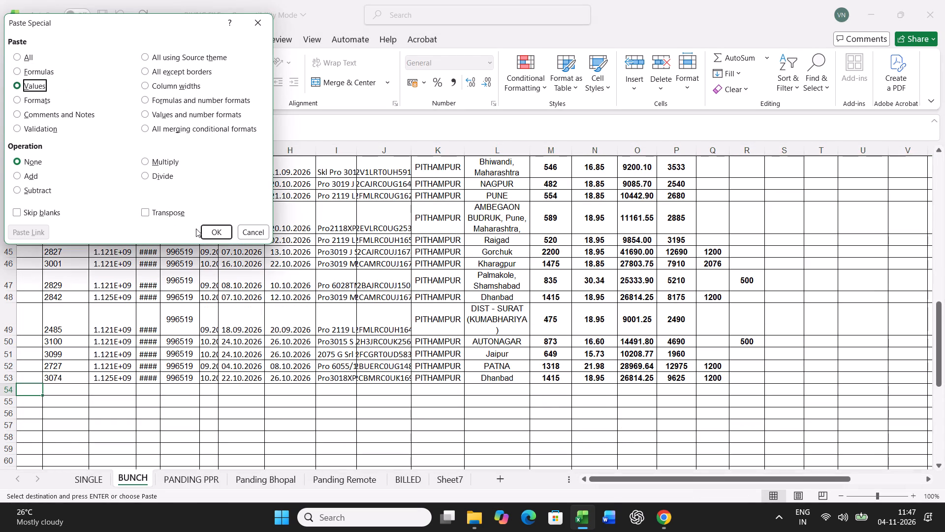
{"action": "left_click", "coordinate": [216, 233]}
Find chassis 586211 in PANDING PPR and fill its chassis number cell green.
{"action": "left_click", "coordinate": [184, 477]}
{"action": "left_click", "coordinate": [424, 363]}
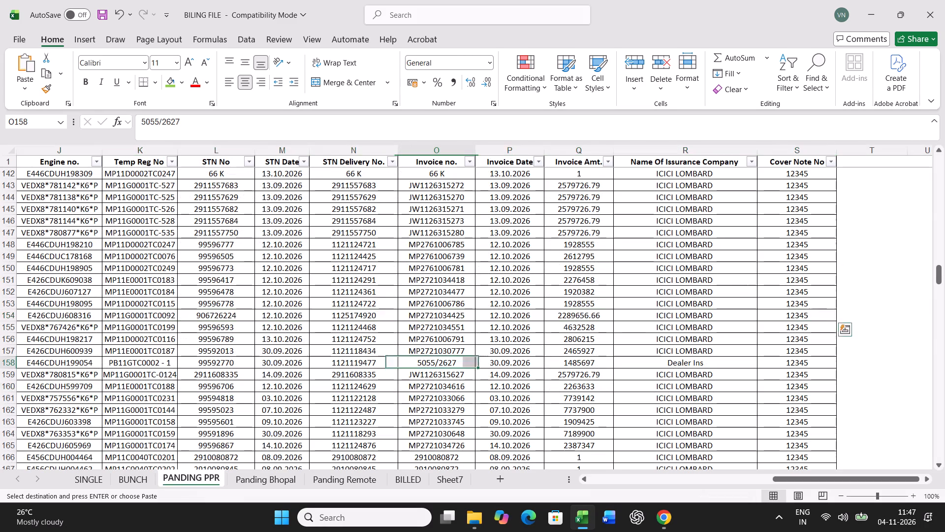
{"action": "key", "text": "ctrl+f"}
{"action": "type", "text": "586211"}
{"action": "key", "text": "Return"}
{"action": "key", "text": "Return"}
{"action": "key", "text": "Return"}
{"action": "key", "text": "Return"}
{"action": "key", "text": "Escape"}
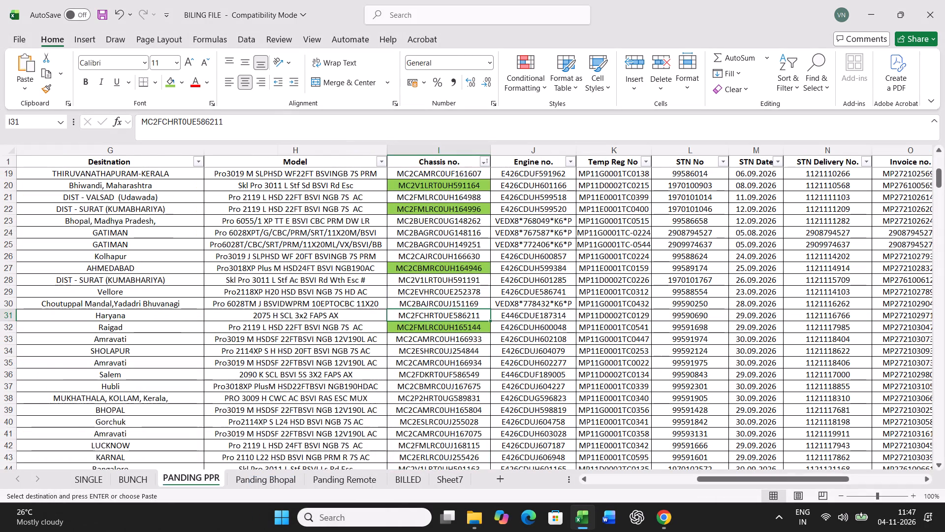
{"action": "left_click", "coordinate": [173, 83]}
Copy the full record of chassis 586211 from PANDING PPR and paste it at A21 of the BUNCH sheet.
{"action": "key", "text": "Left"}
{"action": "key", "text": "Left"}
{"action": "key", "text": "Left"}
{"action": "key", "text": "Left"}
{"action": "key", "text": "Left"}
{"action": "key", "text": "Left"}
{"action": "key", "text": "Left"}
{"action": "key", "text": "Left"}
{"action": "key", "text": "Left"}
{"action": "key", "text": "Left"}
{"action": "key", "text": "Left"}
{"action": "key", "text": "Left"}
{"action": "key", "text": "Left"}
{"action": "key", "text": "Left"}
{"action": "key", "text": "Left"}
{"action": "key", "text": "Left"}
{"action": "key", "text": "Left"}
{"action": "key", "text": "Left"}
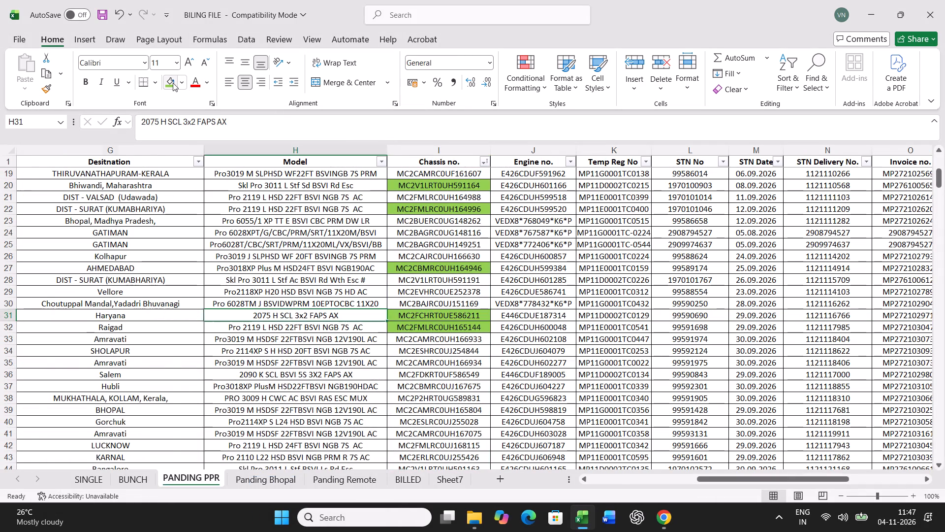
{"action": "key", "text": "ctrl+shift+Right"}
{"action": "key", "text": "ctrl+c"}
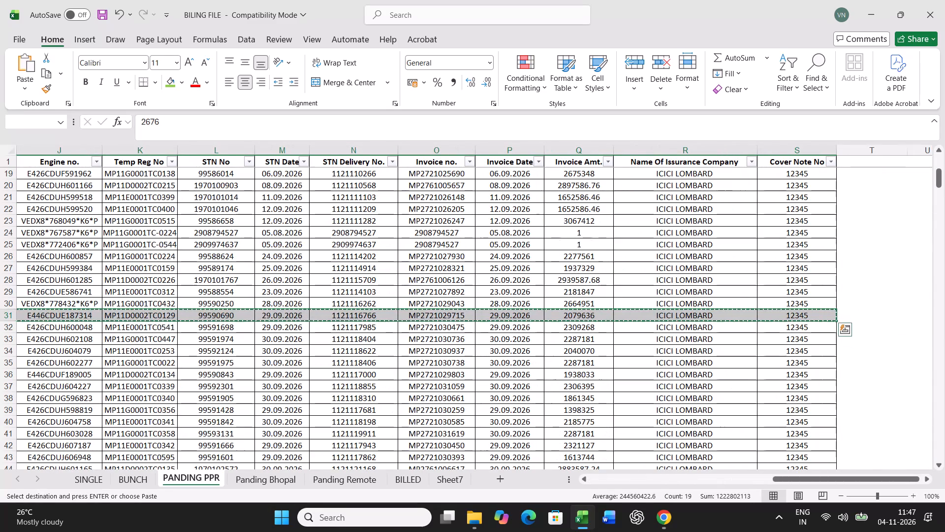
{"action": "left_click", "coordinate": [140, 475]}
{"action": "scroll", "coordinate": [181, 374], "scroll_direction": "up", "scroll_amount": 20}
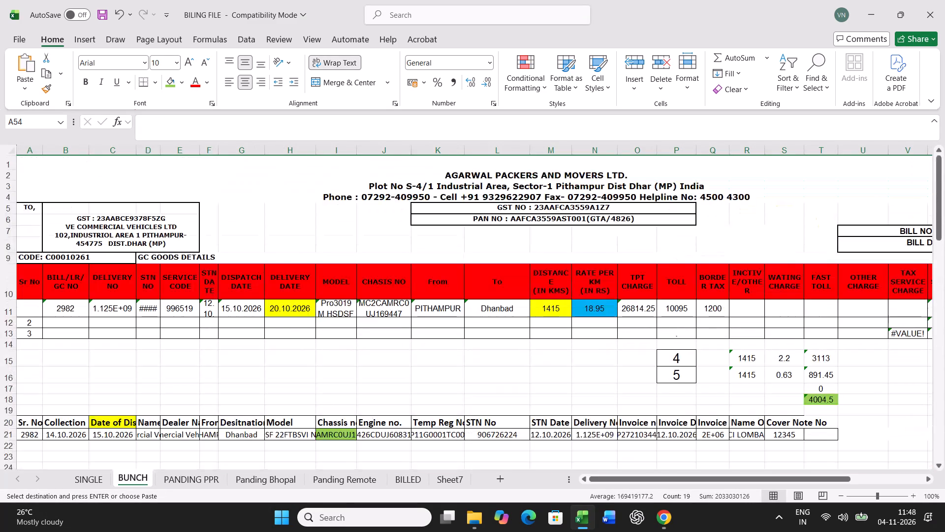
{"action": "scroll", "coordinate": [181, 374], "scroll_direction": "up", "scroll_amount": 2}
{"action": "left_click", "coordinate": [35, 433]}
{"action": "key", "text": "ctrl+v"}
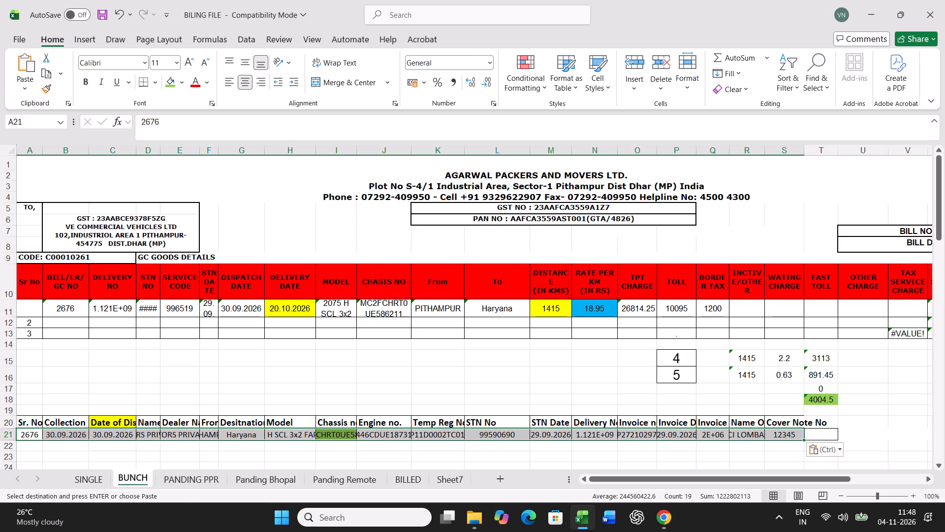
Set the delivery date in BUNCH cell H11 to 02.10.2026.
{"action": "left_click", "coordinate": [308, 305]}
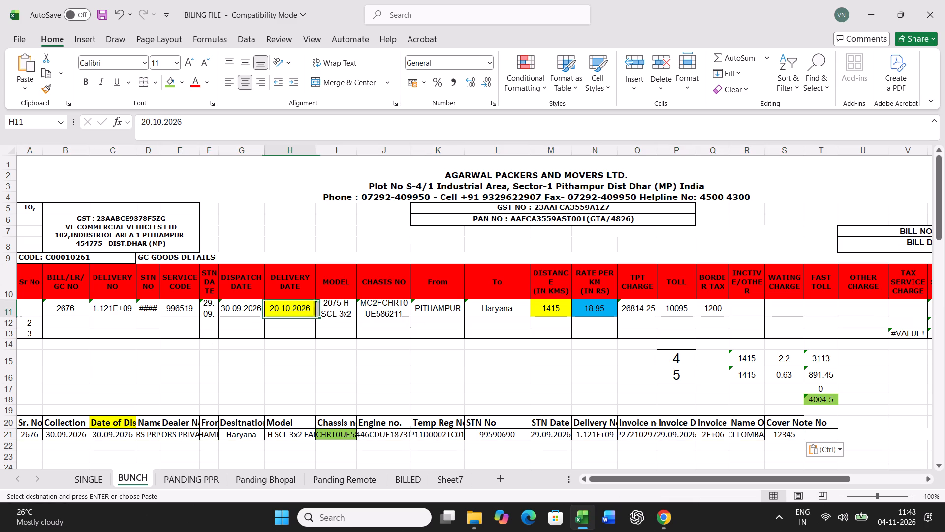
{"action": "type", "text": "02.10.2026"}
{"action": "key", "text": "Right"}
Fill in bill row 11 with distance 911, rate 15.73, toll 2410 and border tax 1594.
{"action": "key", "text": "Right"}
{"action": "key", "text": "Right"}
{"action": "key", "text": "Right"}
{"action": "key", "text": "Right"}
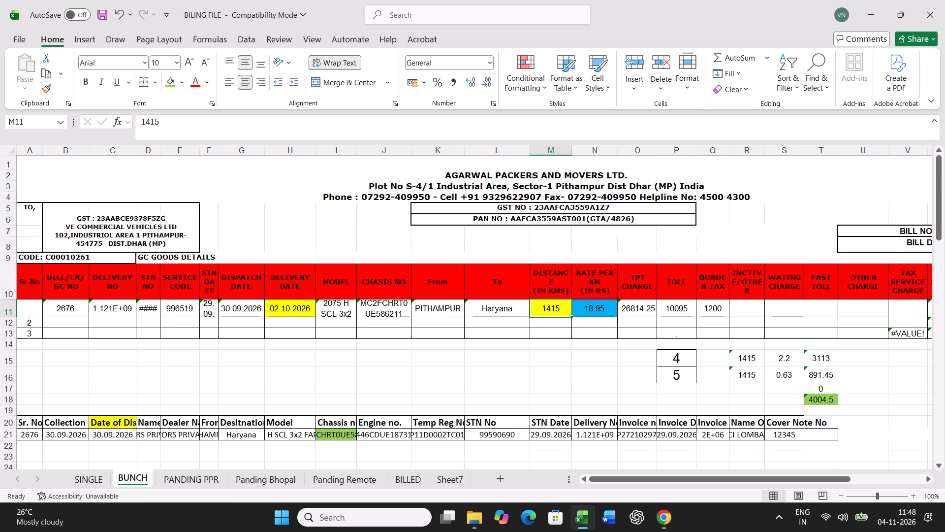
{"action": "type", "text": "911"}
{"action": "key", "text": "Right"}
{"action": "type", "text": "15.73"}
{"action": "key", "text": "Right"}
{"action": "key", "text": "Right"}
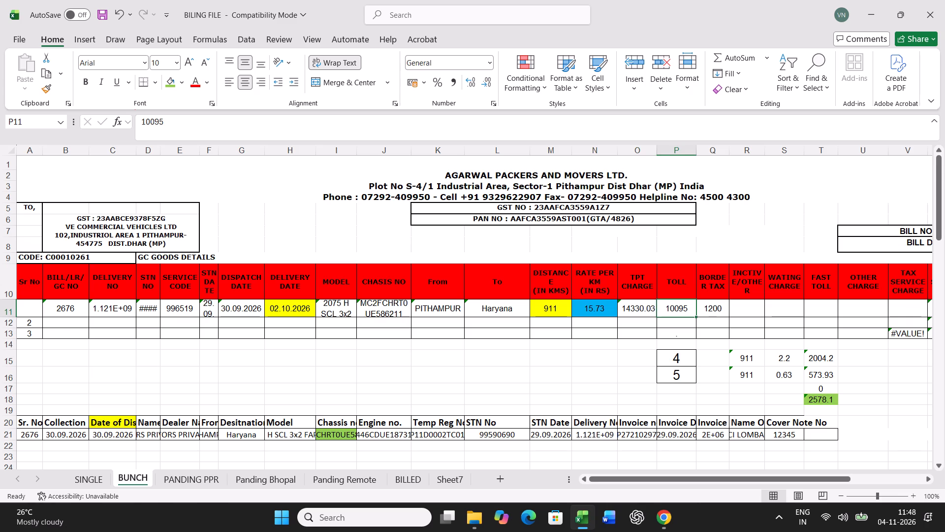
{"action": "type", "text": "2410"}
{"action": "key", "text": "Right"}
{"action": "type", "text": "1594"}
{"action": "key", "text": "Return"}
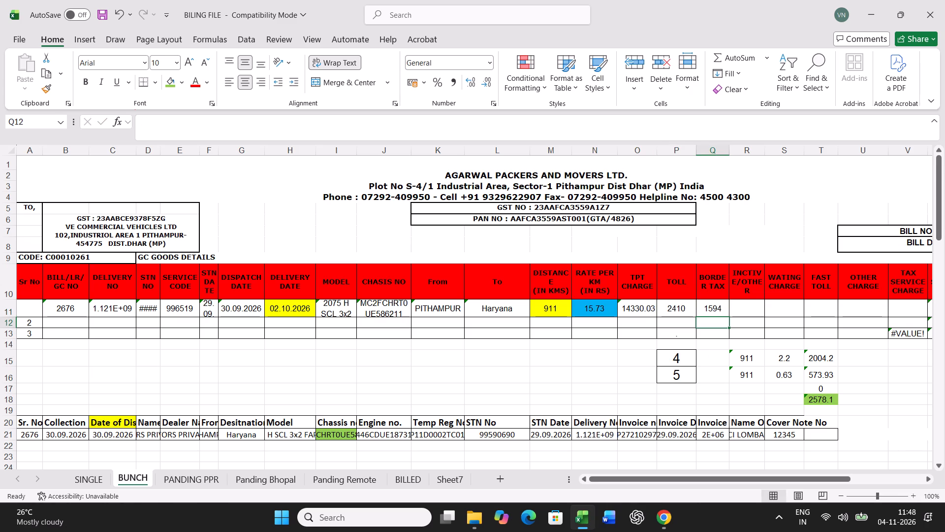
Set the standard transit time in BUNCH cell P15 to 3 and the actual transit time in P16 to 2.
{"action": "left_click", "coordinate": [672, 358]}
{"action": "key", "text": "3"}
{"action": "key", "text": "Return"}
{"action": "key", "text": "2"}
{"action": "key", "text": "Return"}
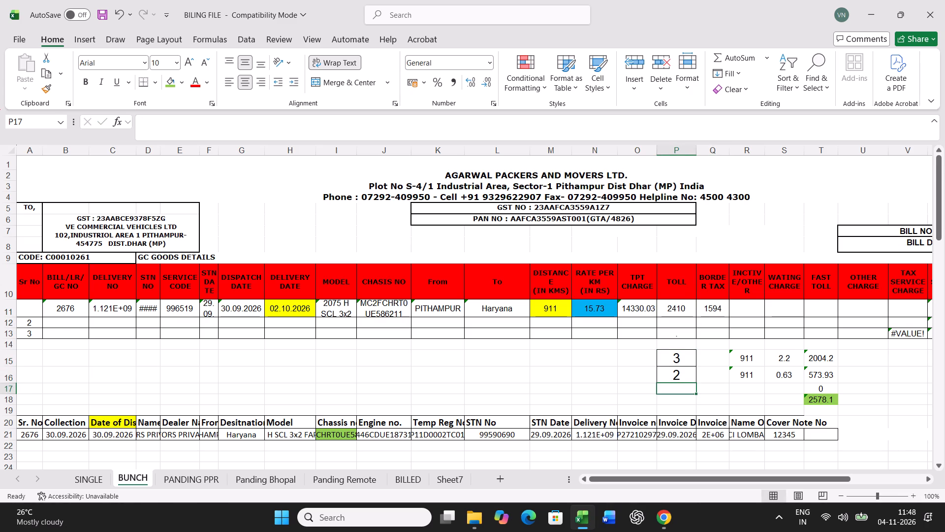
Print one copy of the freight bill for G.C. No 2676 from the SINGLE sheet.
{"action": "left_click", "coordinate": [95, 475]}
{"action": "key", "text": "ctrl+p"}
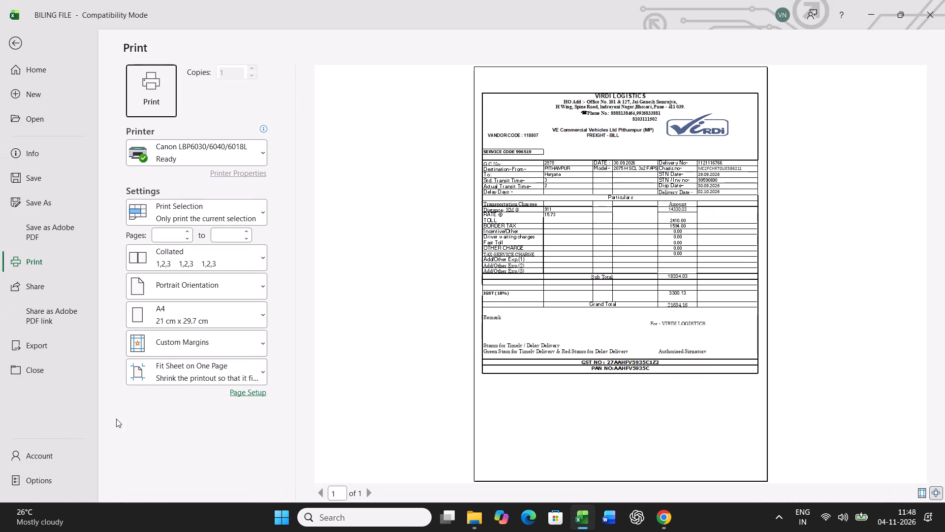
{"action": "left_click", "coordinate": [147, 91]}
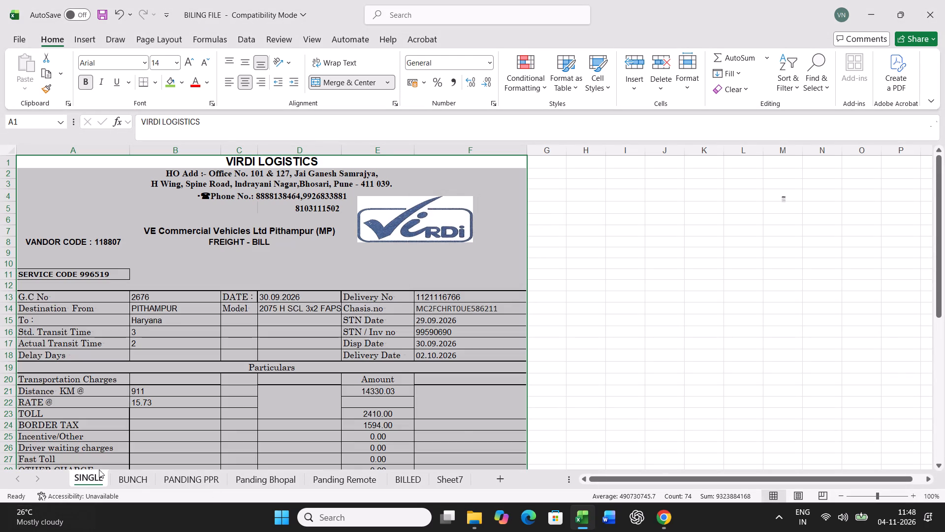
Copy bill row 11 of the BUNCH sheet and paste it as values at A55 in the lower table.
{"action": "left_click", "coordinate": [148, 482]}
{"action": "left_click", "coordinate": [4, 305]}
{"action": "key", "text": "ctrl+c"}
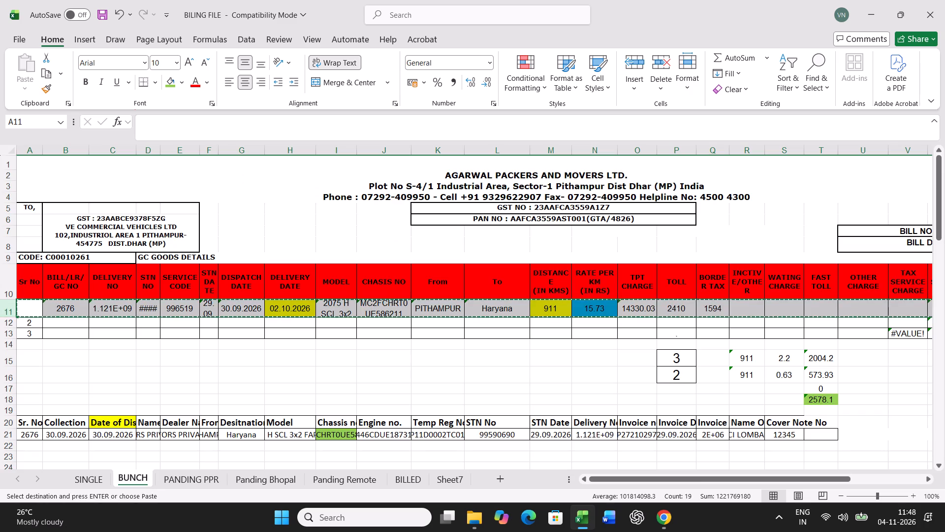
{"action": "scroll", "coordinate": [221, 314], "scroll_direction": "down", "scroll_amount": 19}
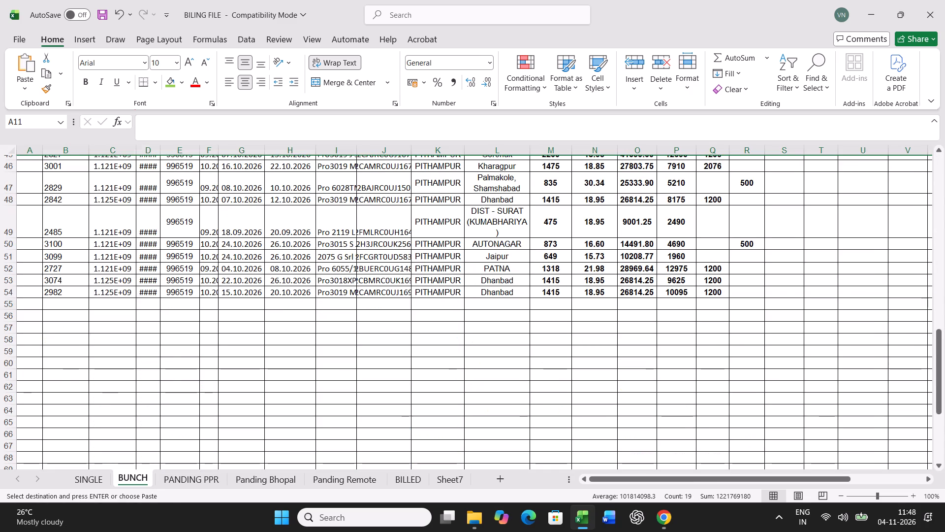
{"action": "right_click", "coordinate": [37, 304]}
{"action": "left_click", "coordinate": [83, 235]}
{"action": "left_click", "coordinate": [35, 205]}
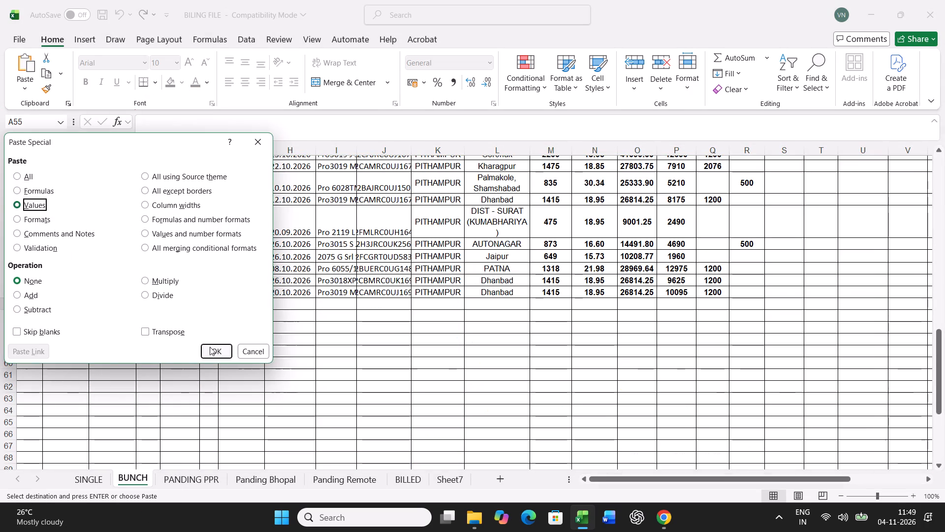
{"action": "left_click", "coordinate": [220, 355]}
Find the Satna record of chassis 588053 in PANDING PPR and fill its chassis number cell green.
{"action": "left_click", "coordinate": [215, 475]}
{"action": "left_click", "coordinate": [369, 348]}
{"action": "key", "text": "ctrl+f"}
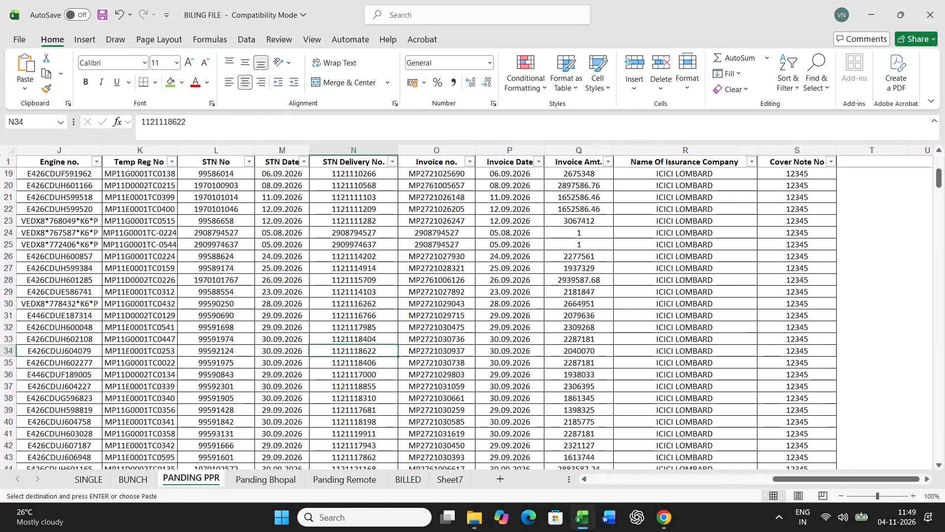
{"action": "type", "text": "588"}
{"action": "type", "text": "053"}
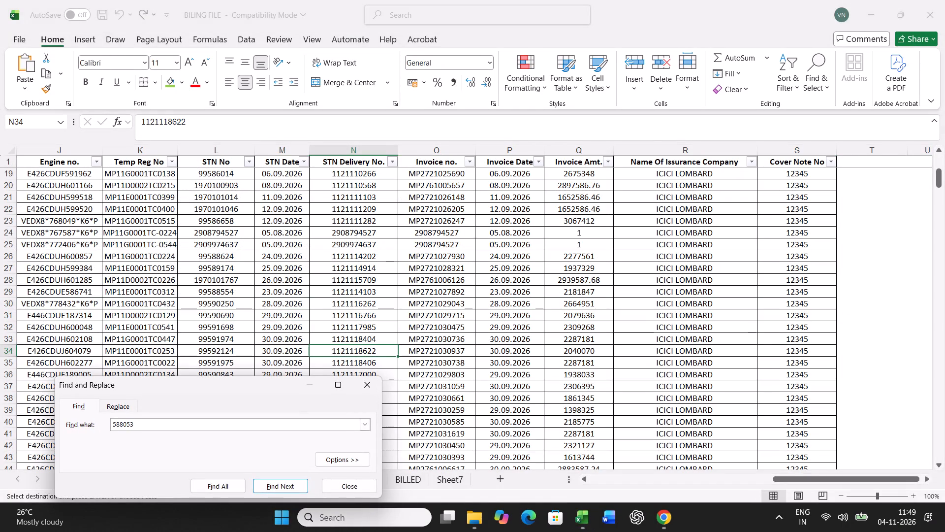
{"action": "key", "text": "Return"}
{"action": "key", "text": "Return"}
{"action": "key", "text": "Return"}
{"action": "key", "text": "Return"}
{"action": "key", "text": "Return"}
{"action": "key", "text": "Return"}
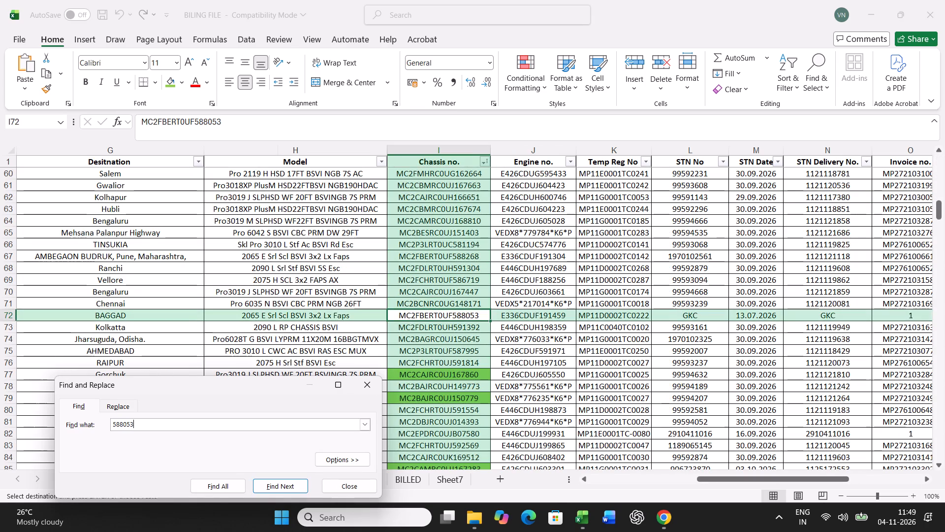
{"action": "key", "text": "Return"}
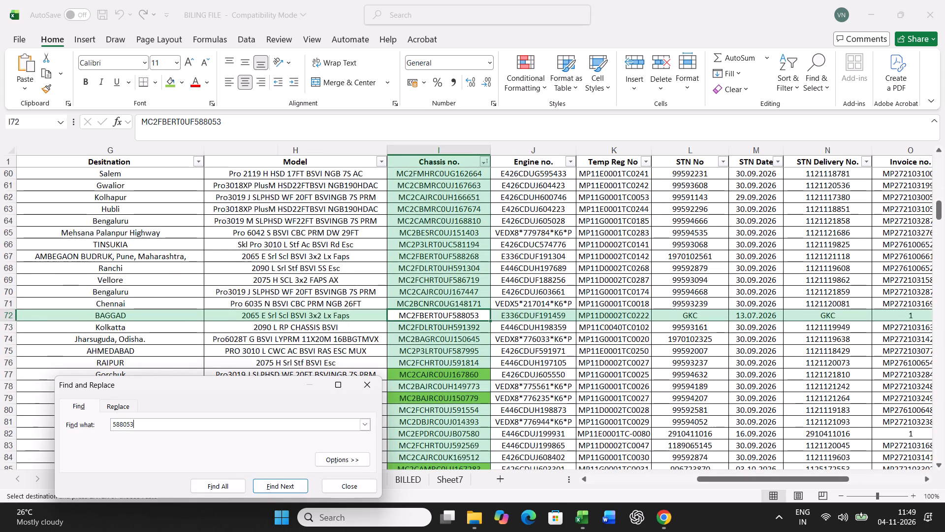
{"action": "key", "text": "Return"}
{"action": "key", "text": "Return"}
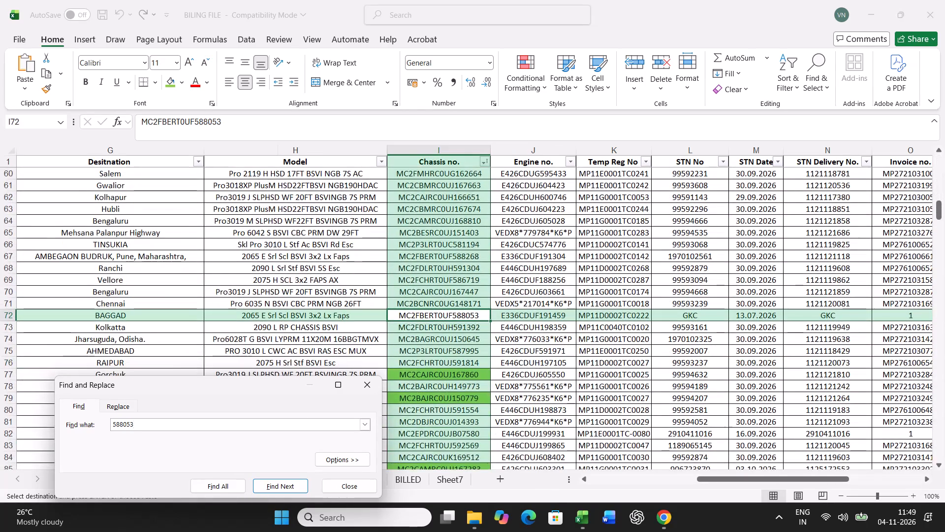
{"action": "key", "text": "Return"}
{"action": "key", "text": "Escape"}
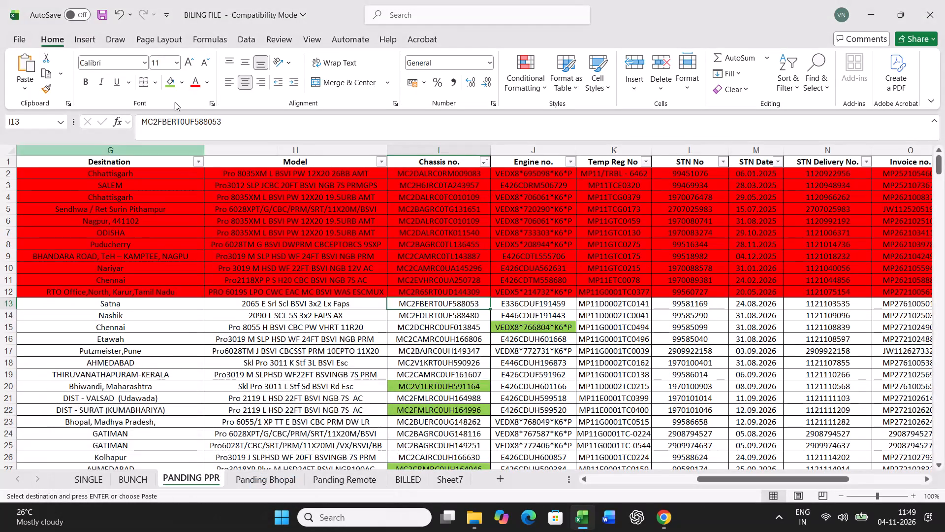
{"action": "left_click", "coordinate": [173, 85]}
Copy the full Satna record of chassis 588053 from PANDING PPR and paste it at A21 of the BUNCH sheet.
{"action": "key", "text": "Left"}
{"action": "key", "text": "Left"}
{"action": "key", "text": "Left"}
{"action": "key", "text": "Left"}
{"action": "key", "text": "Left"}
{"action": "key", "text": "Left"}
{"action": "key", "text": "Left"}
{"action": "key", "text": "Left"}
{"action": "key", "text": "Left"}
{"action": "key", "text": "Left"}
{"action": "key", "text": "Left"}
{"action": "key", "text": "Left"}
{"action": "key", "text": "Left"}
{"action": "key", "text": "Left"}
{"action": "key", "text": "Left"}
{"action": "key", "text": "Left"}
{"action": "key", "text": "Left"}
{"action": "key", "text": "Left"}
{"action": "key", "text": "Left"}
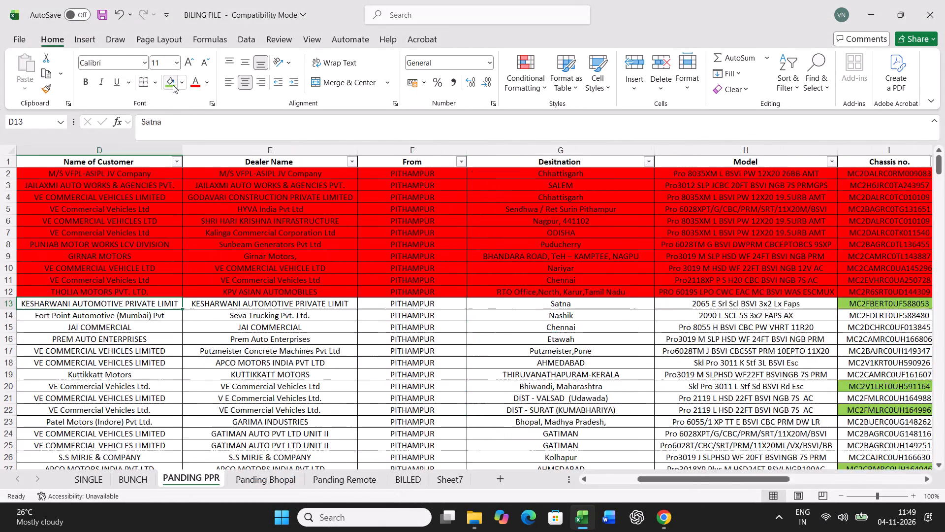
{"action": "key", "text": "ctrl+shift+Right"}
{"action": "key", "text": "ctrl+c"}
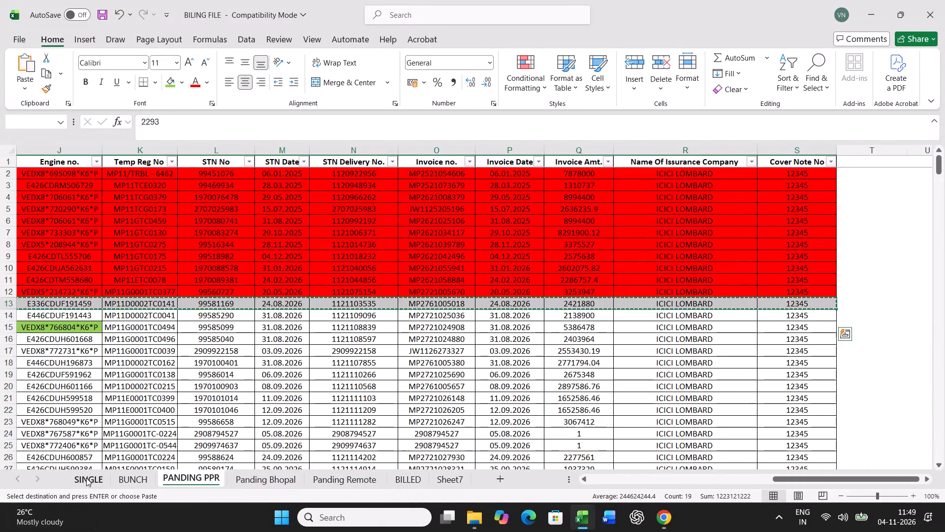
{"action": "left_click", "coordinate": [131, 483]}
{"action": "scroll", "coordinate": [173, 385], "scroll_direction": "up", "scroll_amount": 18}
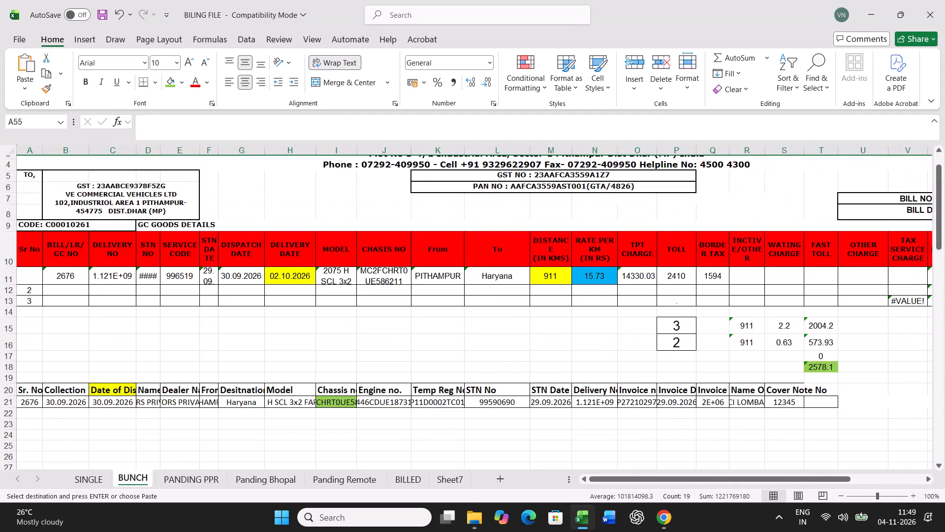
{"action": "left_click", "coordinate": [34, 401]}
{"action": "key", "text": "ctrl+v"}
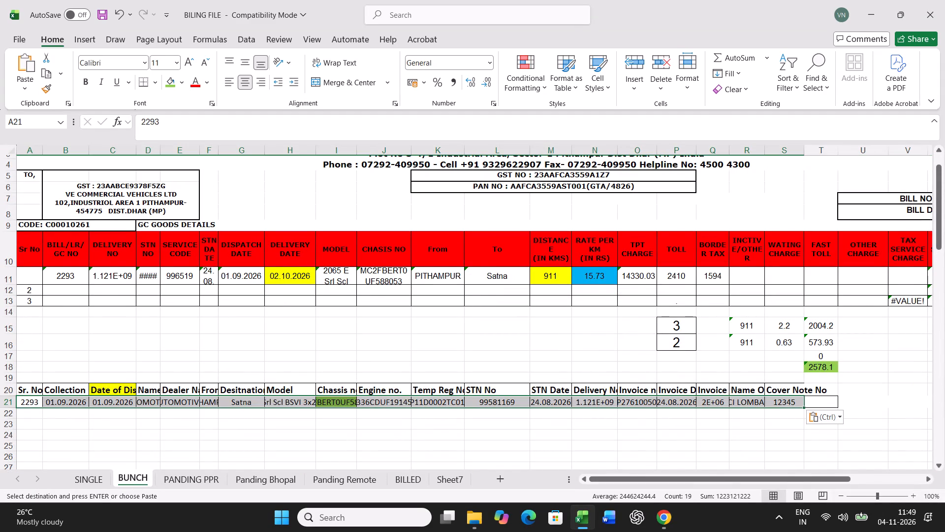
Set the dispatch date in BUNCH cell C21 to 05.09.2026.
{"action": "left_click", "coordinate": [109, 405]}
{"action": "type", "text": "05.09.2026"}
{"action": "key", "text": "Return"}
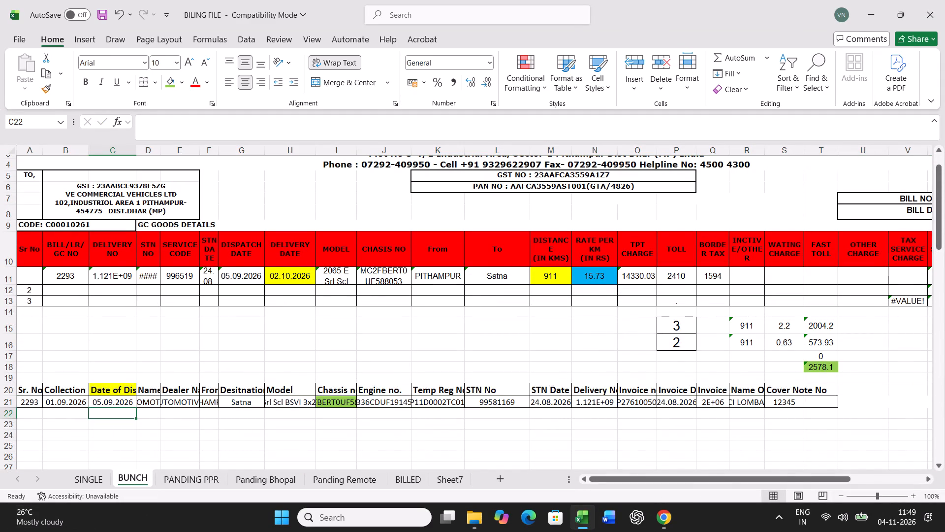
In BUNCH row 11, set the delivery date to 07.09.2026, distance to 680 and toll to 1155, and clear the border tax.
{"action": "left_click", "coordinate": [295, 278]}
{"action": "type", "text": "07.09.2026"}
{"action": "key", "text": "Right"}
{"action": "key", "text": "Right"}
{"action": "key", "text": "Right"}
{"action": "key", "text": "Right"}
{"action": "key", "text": "Right"}
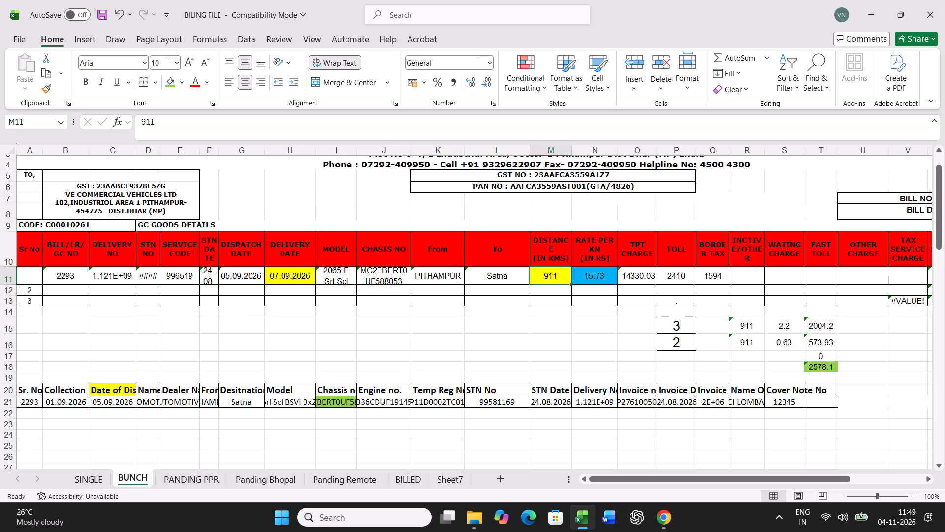
{"action": "type", "text": "680"}
{"action": "key", "text": "Right"}
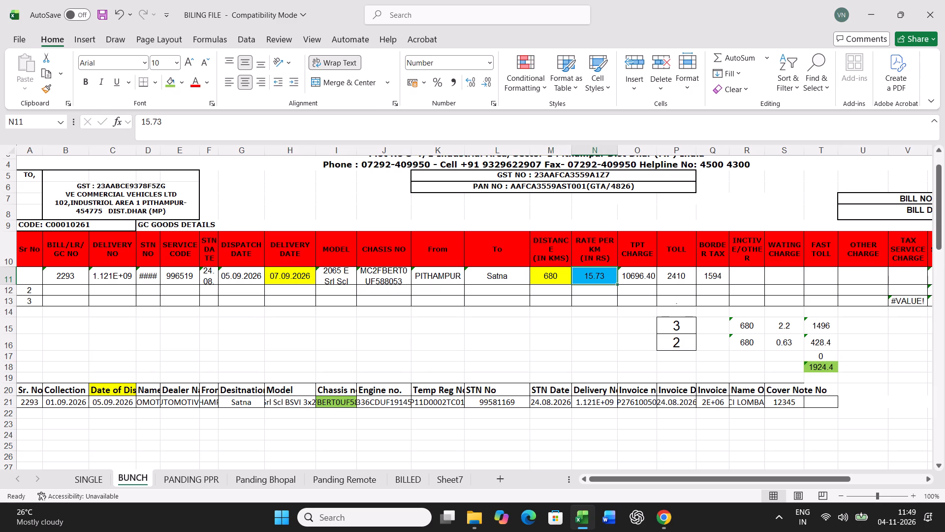
{"action": "key", "text": "Right"}
{"action": "key", "text": "Right"}
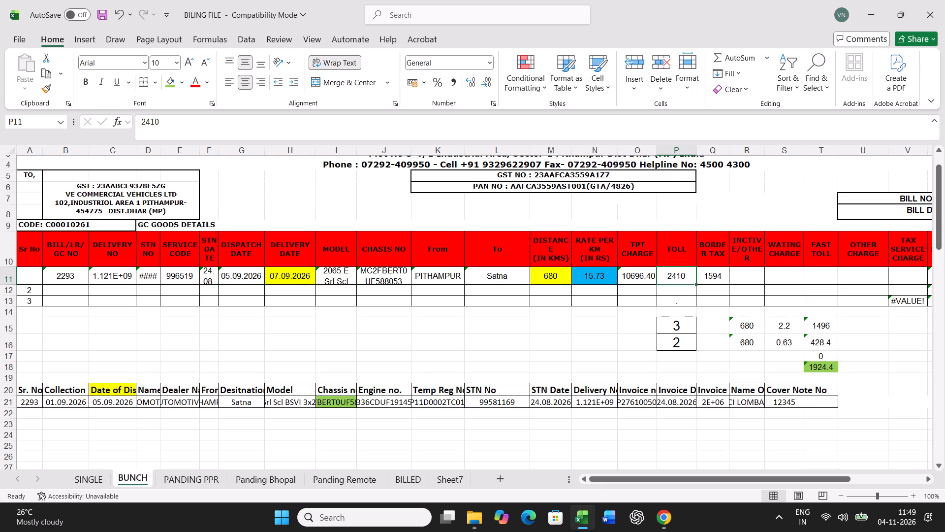
{"action": "type", "text": "1155"}
{"action": "key", "text": "Right"}
{"action": "key", "text": "Delete"}
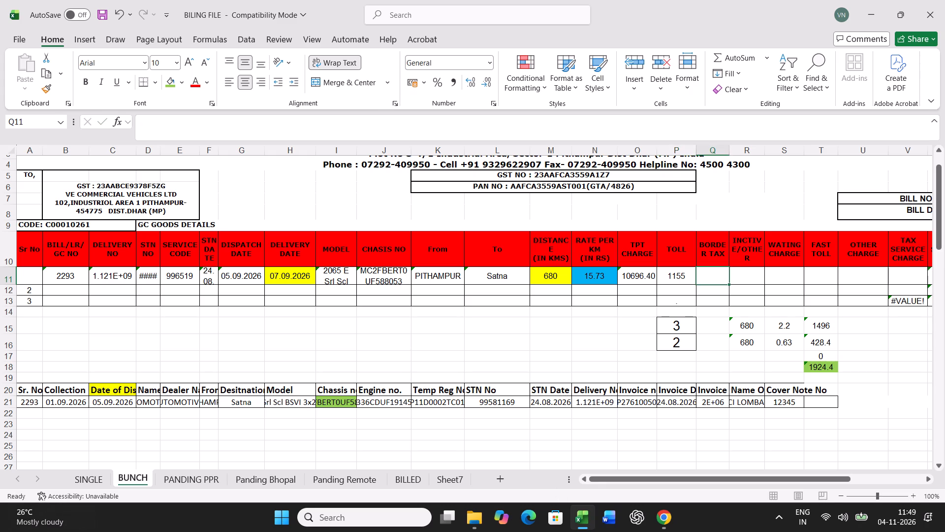
Set both transit-time cells P15 and P16 of the BUNCH sheet to 2.
{"action": "left_click", "coordinate": [679, 328]}
{"action": "key", "text": "2"}
{"action": "key", "text": "Return"}
{"action": "key", "text": "2"}
{"action": "key", "text": "Return"}
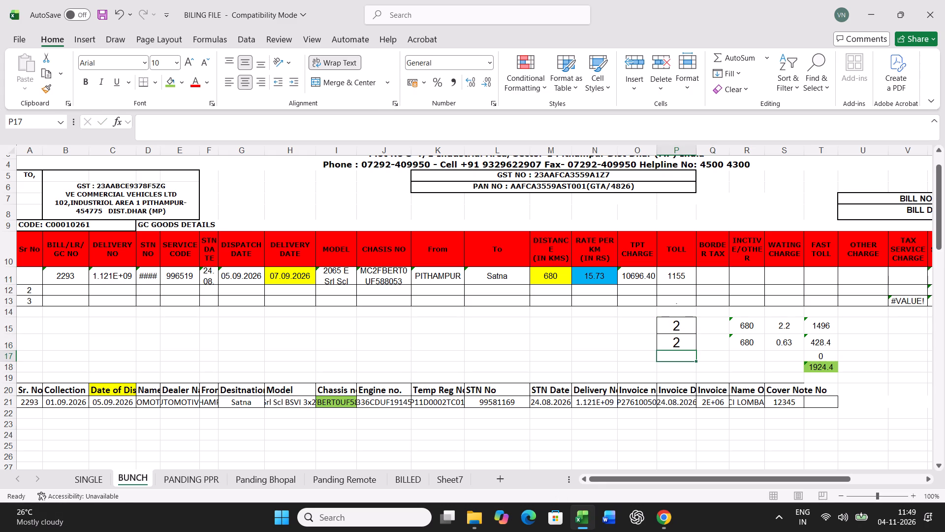
Print the freight bill for G.C. No 2293 from the SINGLE sheet.
{"action": "left_click", "coordinate": [97, 475]}
{"action": "key", "text": "ctrl+p"}
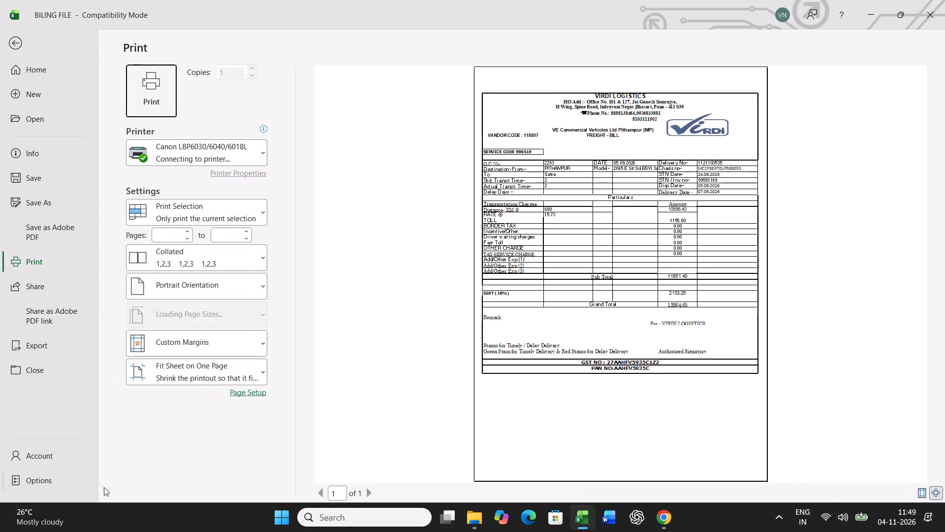
{"action": "left_click", "coordinate": [167, 80]}
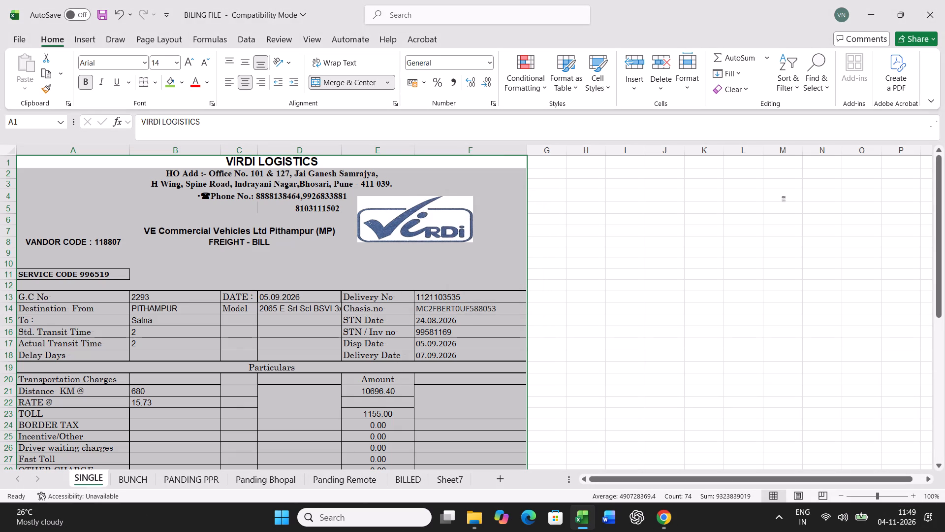
Copy bill row 11 of the BUNCH sheet and paste it as values at A56 in the lower table.
{"action": "left_click", "coordinate": [135, 480]}
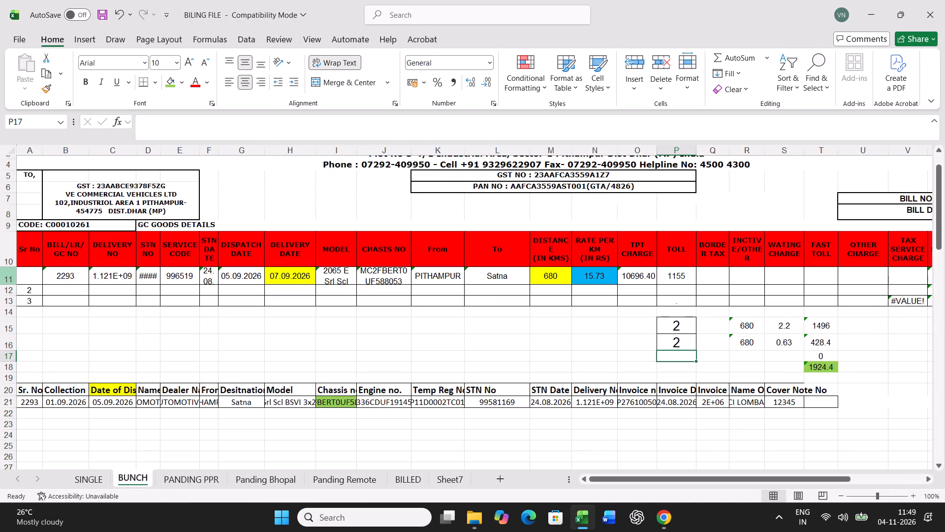
{"action": "left_click", "coordinate": [3, 277]}
{"action": "key", "text": "ctrl+c"}
{"action": "scroll", "coordinate": [353, 362], "scroll_direction": "down", "scroll_amount": 17}
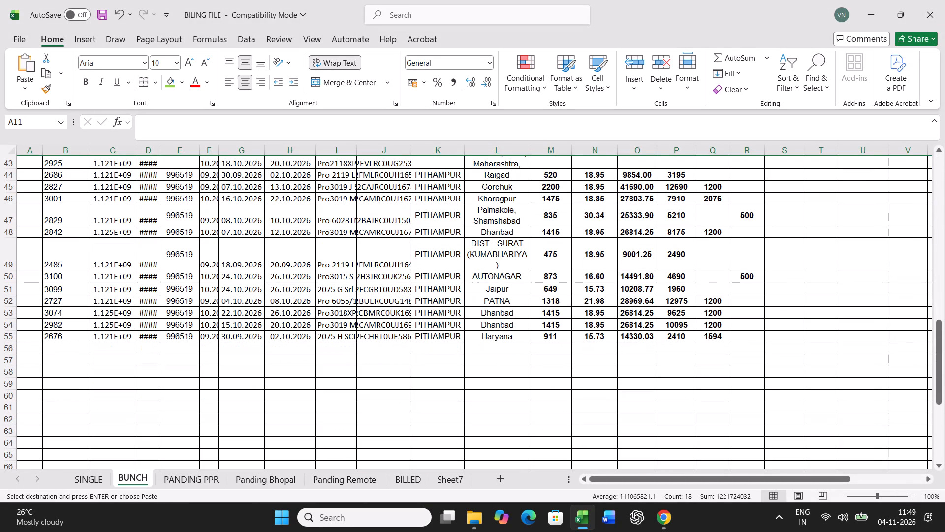
{"action": "right_click", "coordinate": [28, 350]}
{"action": "left_click", "coordinate": [81, 236]}
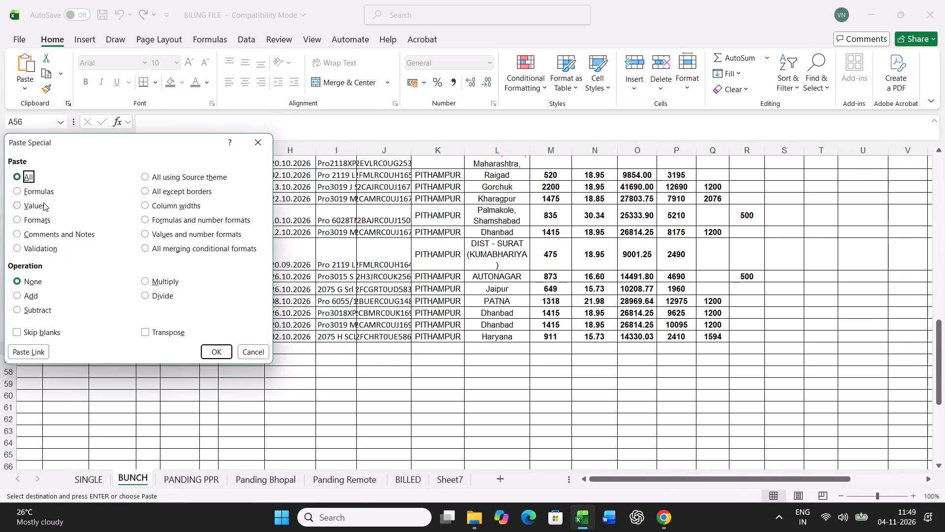
{"action": "left_click", "coordinate": [43, 202]}
{"action": "left_click", "coordinate": [225, 352]}
Find the record of chassis 167066 in PANDING PPR and fill its chassis number cell green.
{"action": "left_click", "coordinate": [196, 482]}
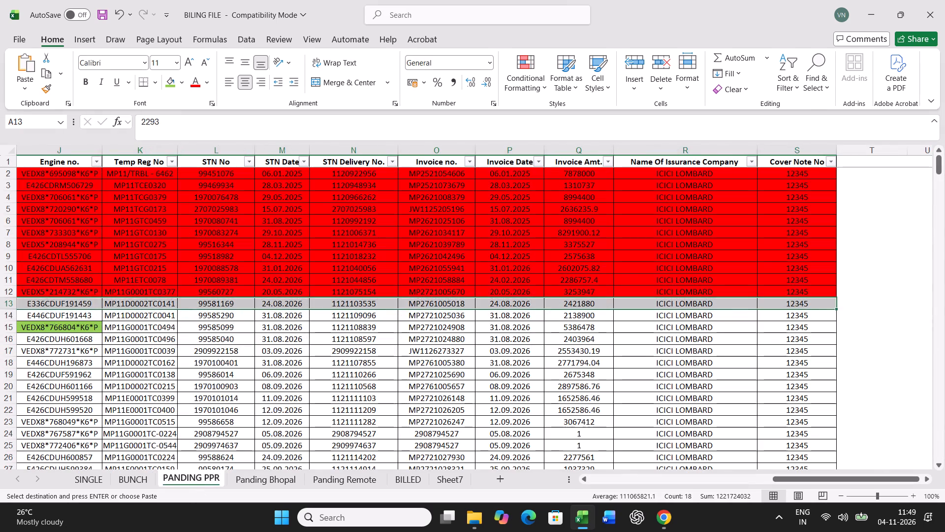
{"action": "left_click", "coordinate": [359, 392]}
{"action": "key", "text": "ctrl+f"}
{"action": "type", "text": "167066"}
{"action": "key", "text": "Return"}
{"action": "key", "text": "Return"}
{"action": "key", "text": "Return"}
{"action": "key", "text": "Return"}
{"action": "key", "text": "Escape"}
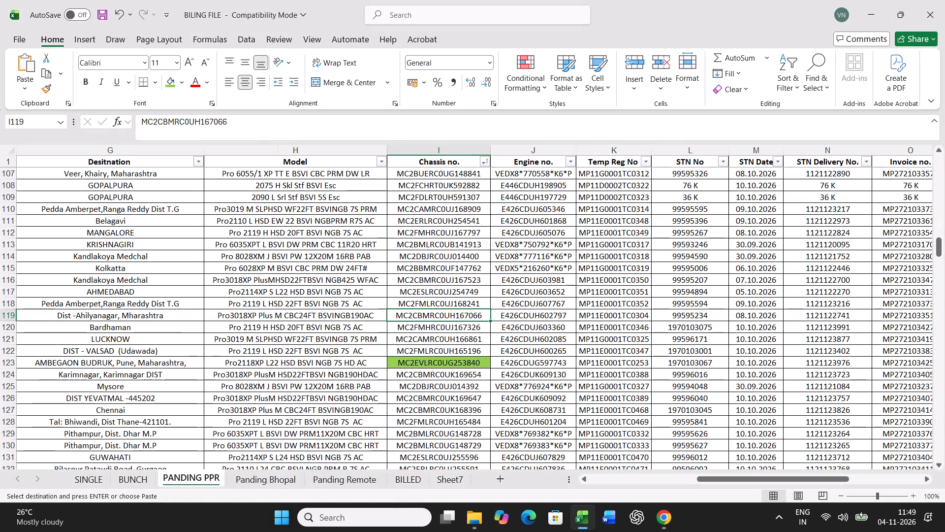
{"action": "left_click", "coordinate": [173, 85]}
{"action": "key", "text": "Left"}
{"action": "key", "text": "Left"}
{"action": "key", "text": "Left"}
{"action": "key", "text": "Left"}
{"action": "key", "text": "Left"}
{"action": "key", "text": "Left"}
{"action": "key", "text": "Left"}
{"action": "key", "text": "Left"}
{"action": "key", "text": "Left"}
{"action": "key", "text": "Left"}
{"action": "key", "text": "Left"}
{"action": "key", "text": "Left"}
{"action": "key", "text": "Left"}
{"action": "key", "text": "Left"}
{"action": "key", "text": "Left"}
{"action": "key", "text": "Left"}
{"action": "key", "text": "Left"}
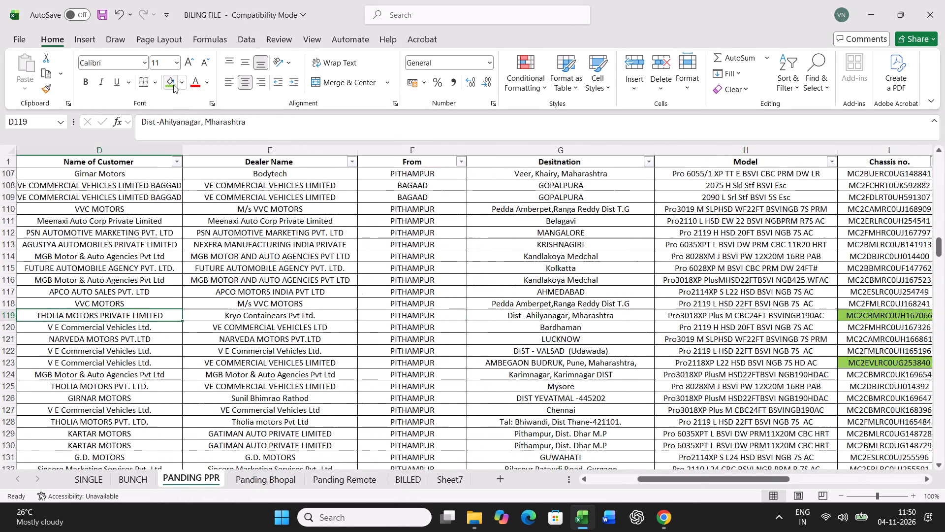
{"action": "key", "text": "ctrl+shift+Right"}
{"action": "key", "text": "ctrl+c"}
{"action": "left_click", "coordinate": [136, 473]}
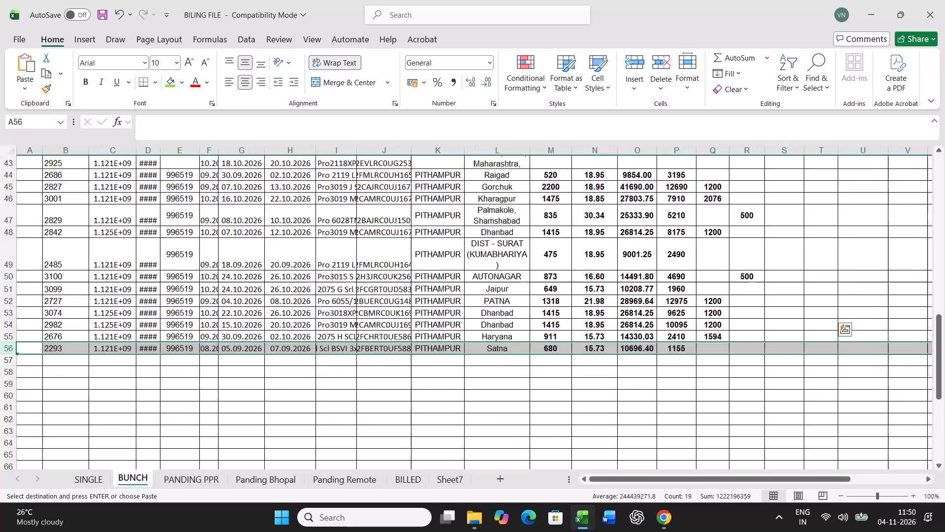
{"action": "scroll", "coordinate": [171, 378], "scroll_direction": "up", "scroll_amount": 20}
{"action": "left_click", "coordinate": [27, 436]}
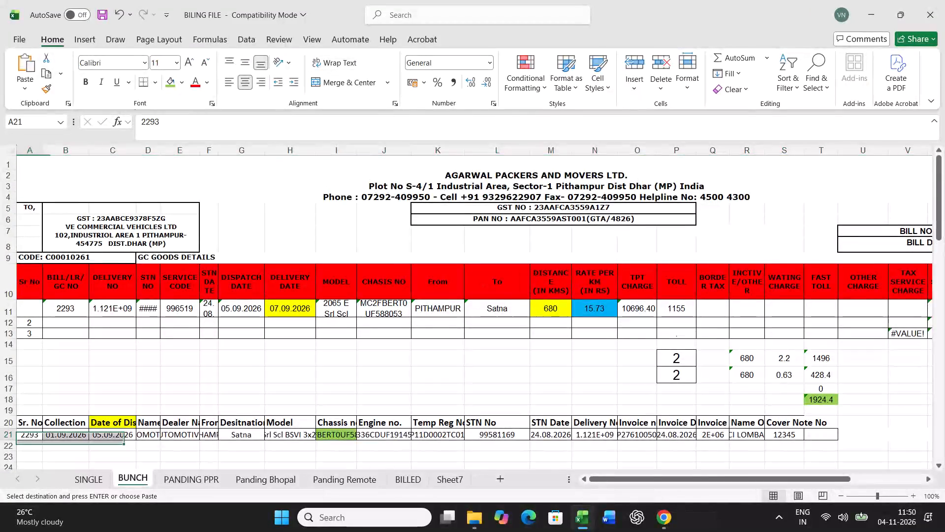
{"action": "key", "text": "ctrl+v"}
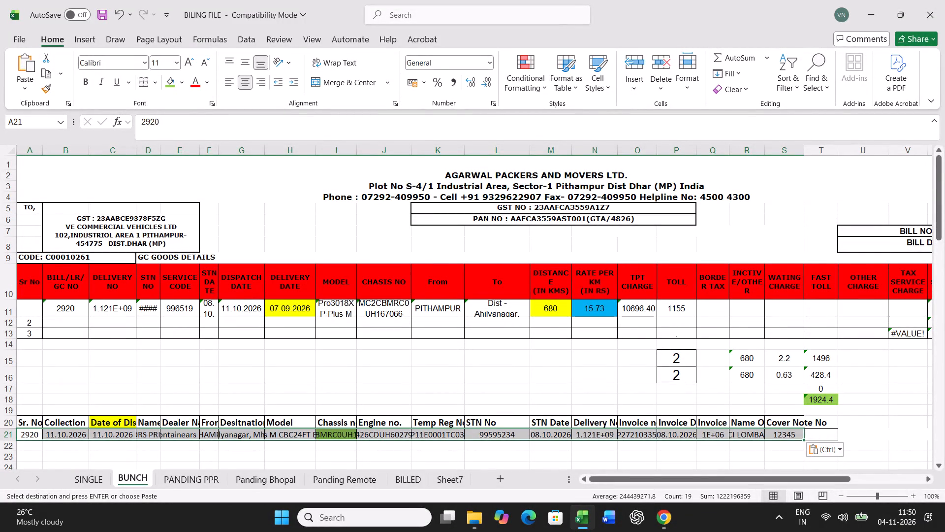
Set the dispatch date in BUNCH cell C21 to 14.10.2026.
{"action": "left_click", "coordinate": [115, 434]}
{"action": "type", "text": "14.10.2026"}
{"action": "key", "text": "Return"}
In BUNCH row 11, set the delivery date to 16.10.2026, distance to 471, rate per km to 18.85 and toll to 2215.
{"action": "left_click", "coordinate": [294, 309]}
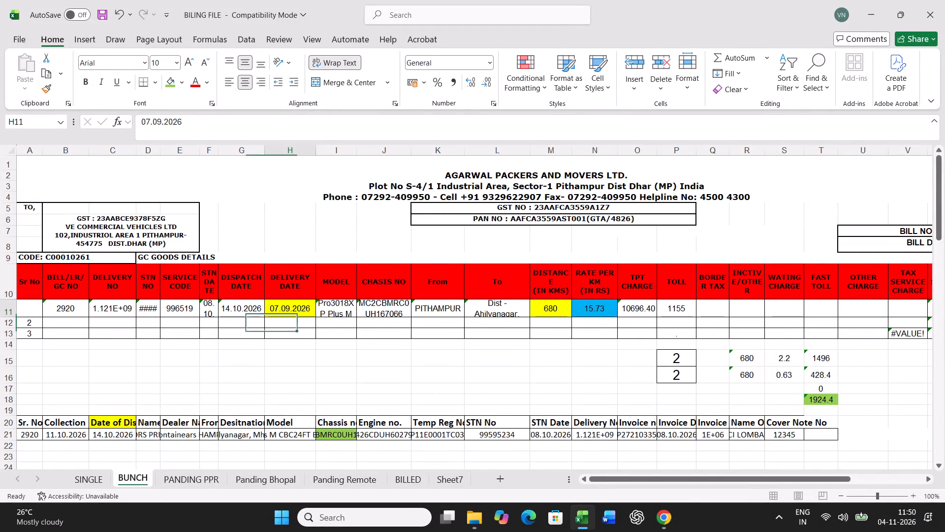
{"action": "type", "text": "16.10.2026"}
{"action": "key", "text": "Right"}
{"action": "key", "text": "Right"}
{"action": "key", "text": "Right"}
{"action": "key", "text": "Right"}
{"action": "key", "text": "Right"}
{"action": "type", "text": "471"}
{"action": "key", "text": "Right"}
{"action": "type", "text": "18.85"}
{"action": "key", "text": "Right"}
{"action": "key", "text": "Right"}
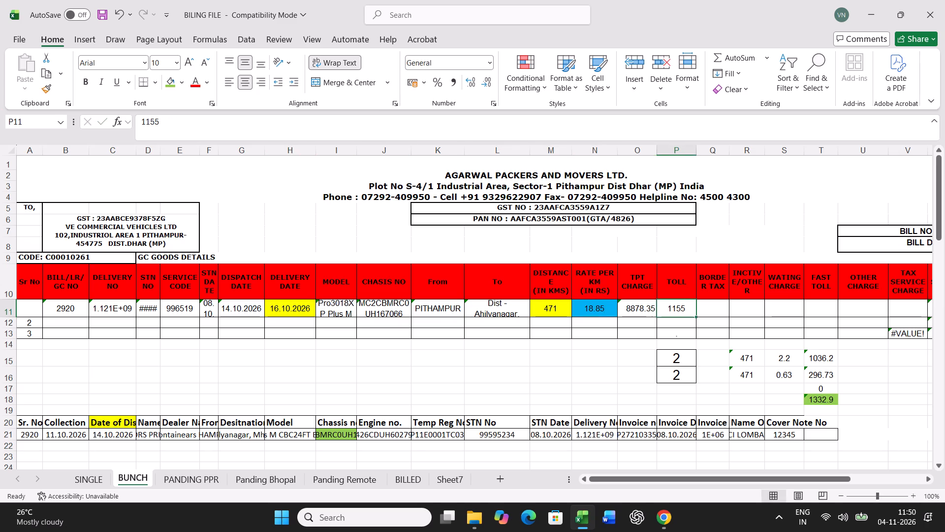
{"action": "type", "text": "2215"}
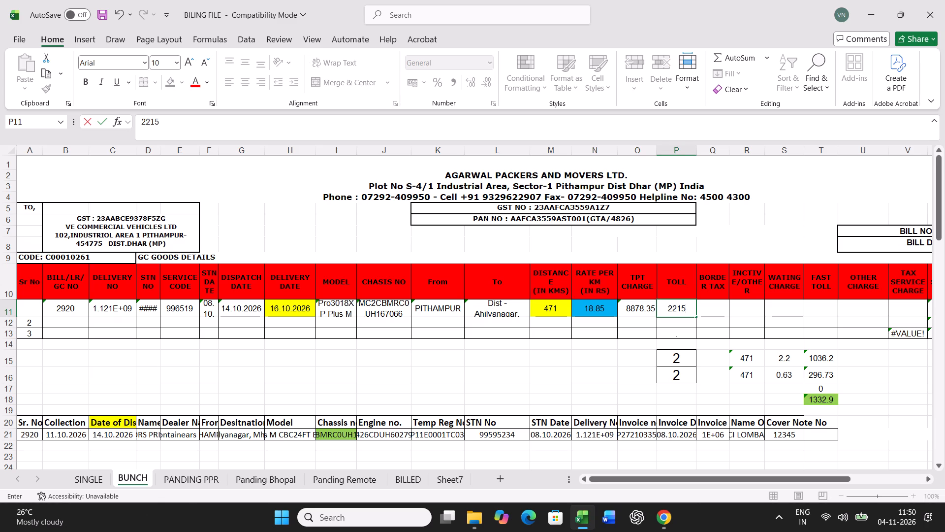
{"action": "key", "text": "Return"}
{"action": "key", "text": "Return"}
{"action": "key", "text": "Return"}
{"action": "key", "text": "Return"}
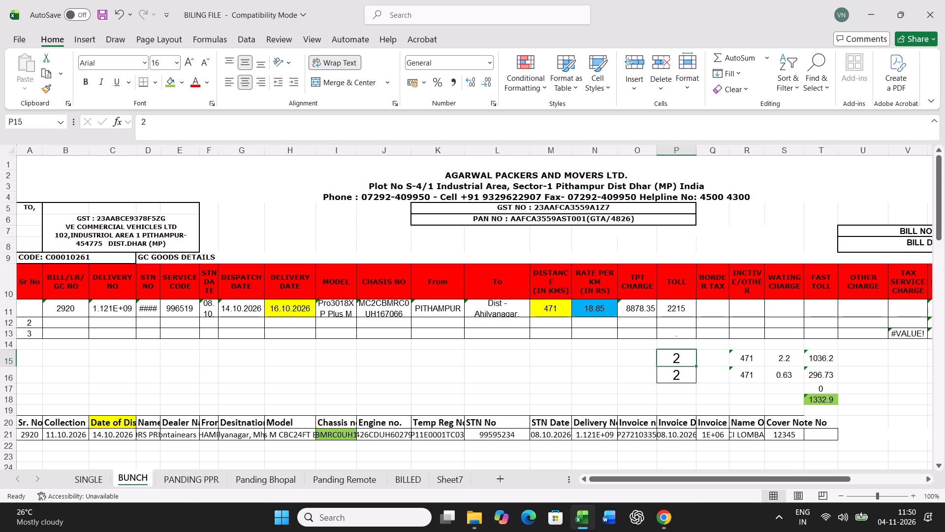
Print the freight bill for G.C. No 2920 from the SINGLE sheet.
{"action": "left_click", "coordinate": [82, 479]}
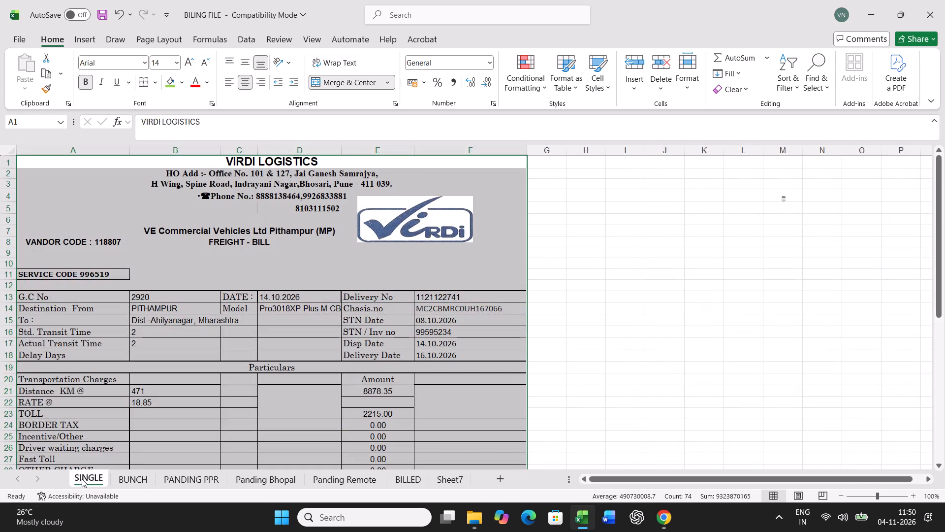
{"action": "key", "text": "ctrl+p"}
{"action": "left_click", "coordinate": [143, 72]}
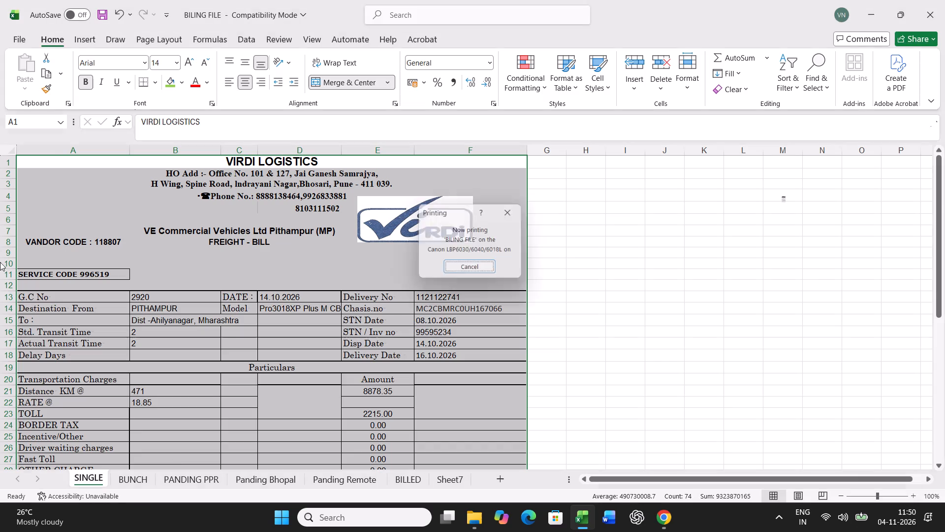
Copy bill row 11 of the BUNCH sheet and paste it as values at A57 in the lower table.
{"action": "left_click", "coordinate": [133, 476]}
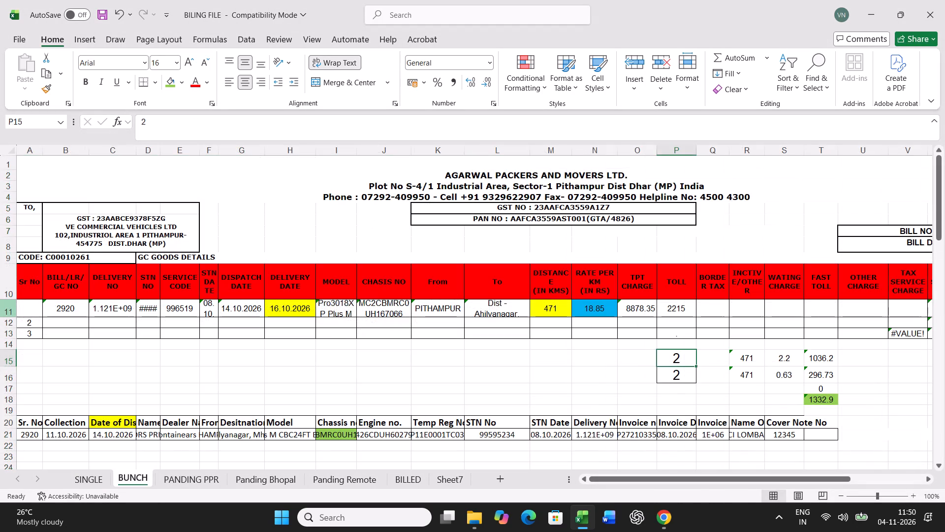
{"action": "left_click", "coordinate": [4, 309]}
{"action": "key", "text": "ctrl+c"}
{"action": "scroll", "coordinate": [307, 313], "scroll_direction": "down", "scroll_amount": 18}
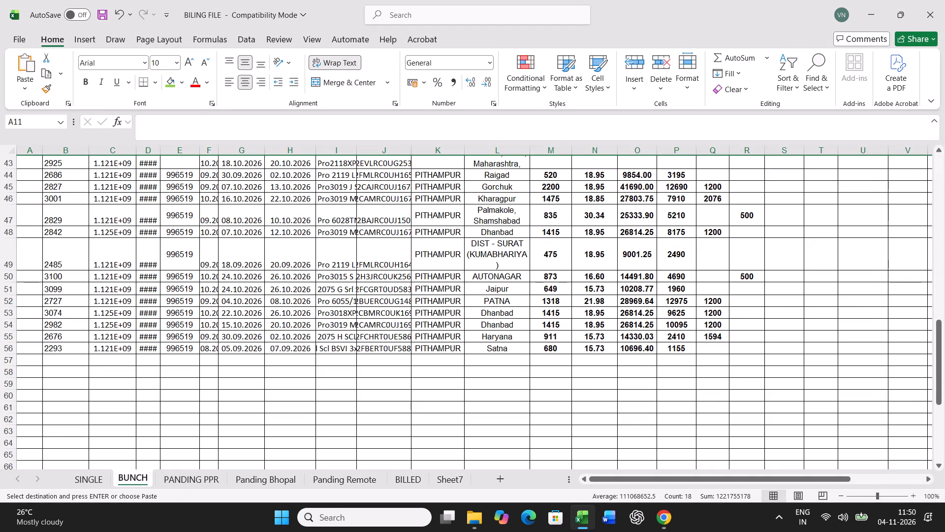
{"action": "right_click", "coordinate": [32, 357]}
{"action": "left_click", "coordinate": [89, 233]}
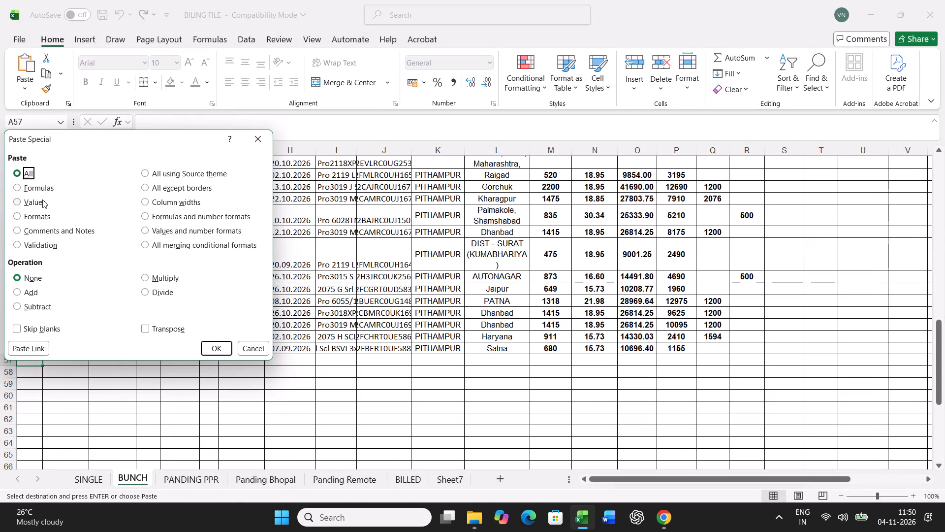
{"action": "left_click", "coordinate": [42, 199]}
{"action": "left_click", "coordinate": [208, 351]}
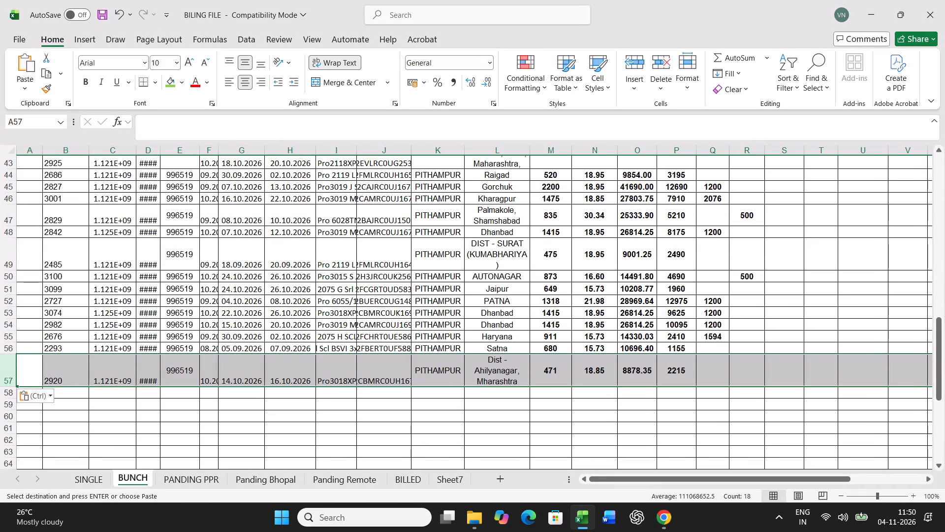
Save the workbook.
{"action": "key", "text": "ctrl+s"}
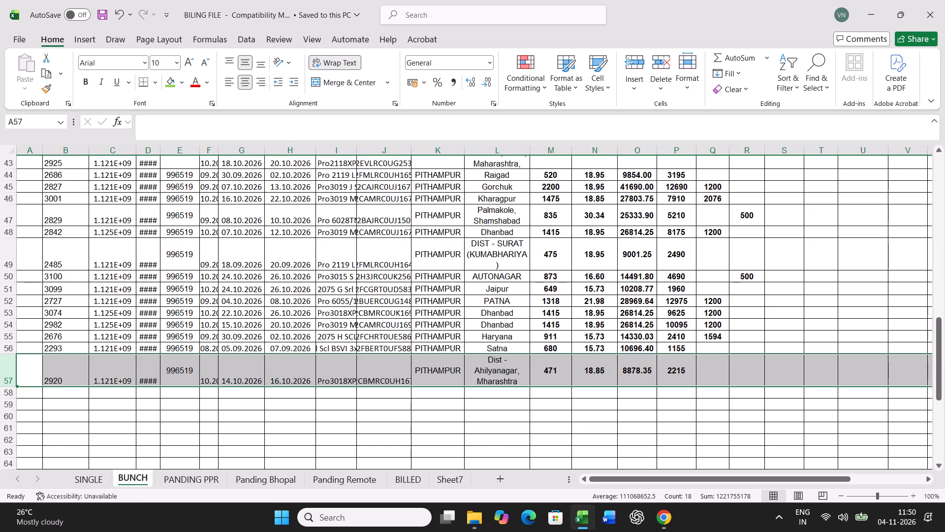
Select the bill numbers from 2610 to 2920 in column B of the BUNCH lower table to check their count.
{"action": "scroll", "coordinate": [128, 369], "scroll_direction": "up", "scroll_amount": 4}
{"action": "left_click_drag", "start_coordinate": [60, 198], "coordinate": [40, 494]}
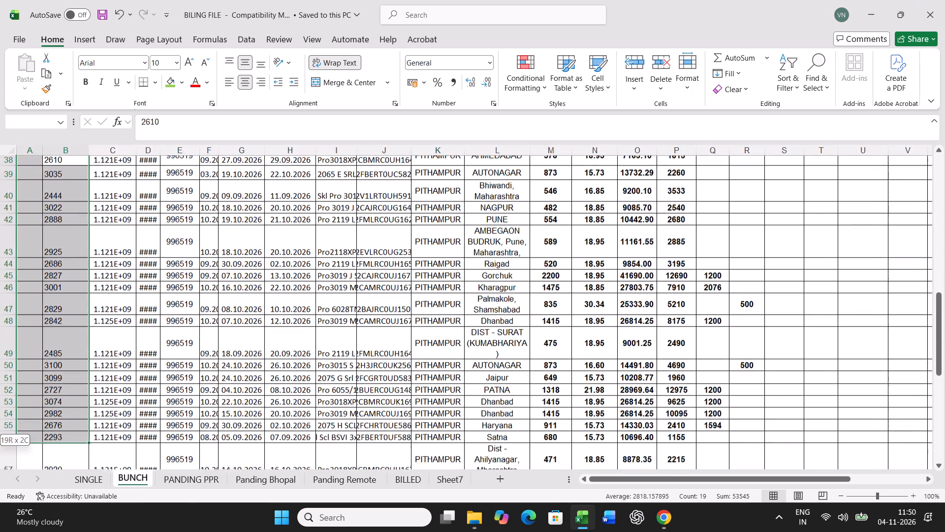
{"action": "left_click_drag", "start_coordinate": [40, 494], "coordinate": [74, 364]}
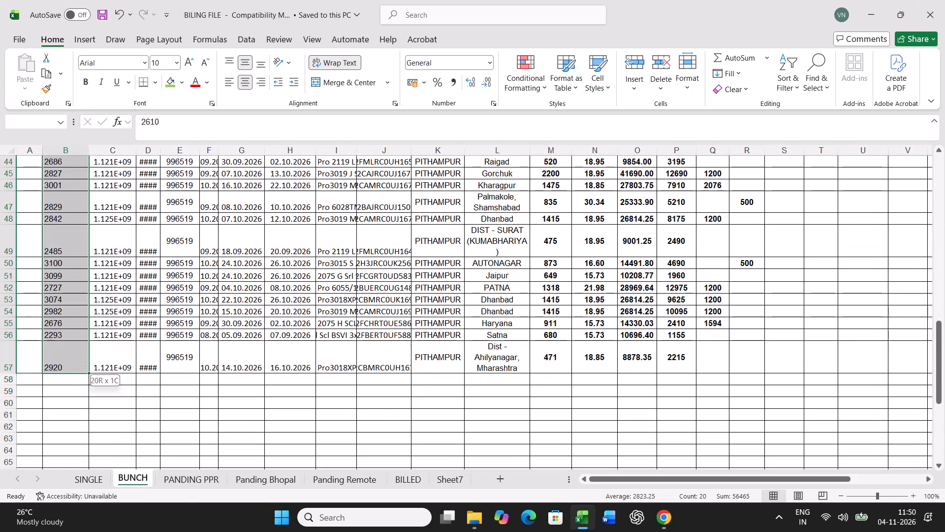
{"action": "left_click_drag", "start_coordinate": [74, 364], "coordinate": [74, 364]}
Sort the PANDING PPR records by the green cell colour in the Chassis no. column, bringing green cells to the top.
{"action": "left_click", "coordinate": [181, 482]}
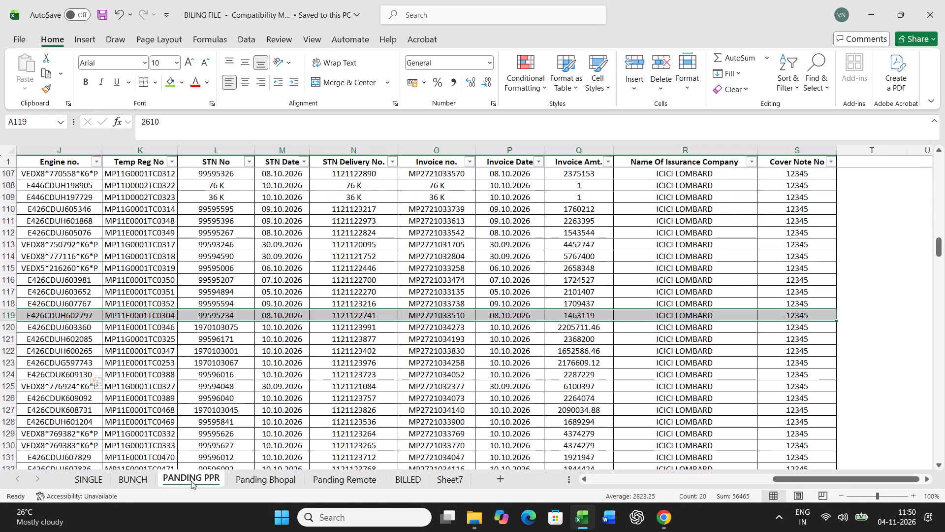
{"action": "left_click_drag", "start_coordinate": [852, 480], "coordinate": [777, 473]}
{"action": "left_click", "coordinate": [436, 260]}
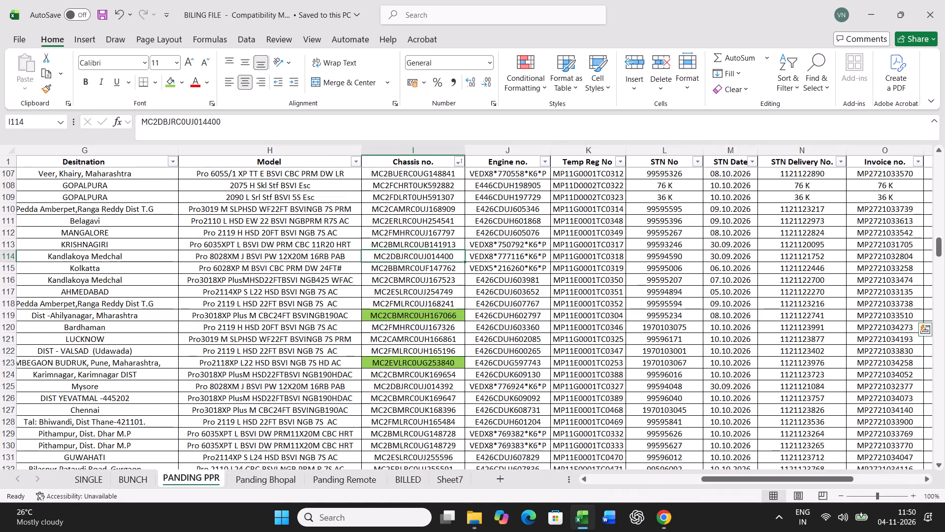
{"action": "left_click", "coordinate": [434, 162]}
{"action": "left_click", "coordinate": [458, 163]}
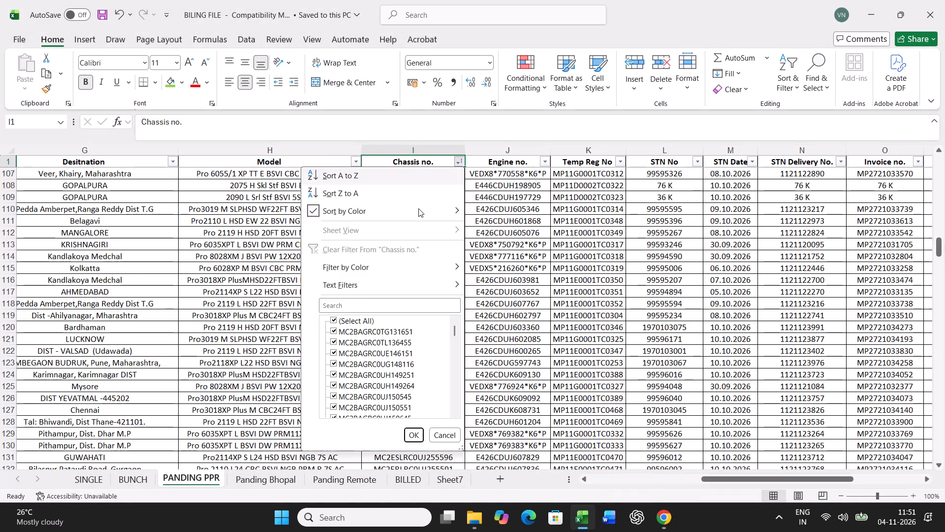
{"action": "left_click", "coordinate": [484, 242]}
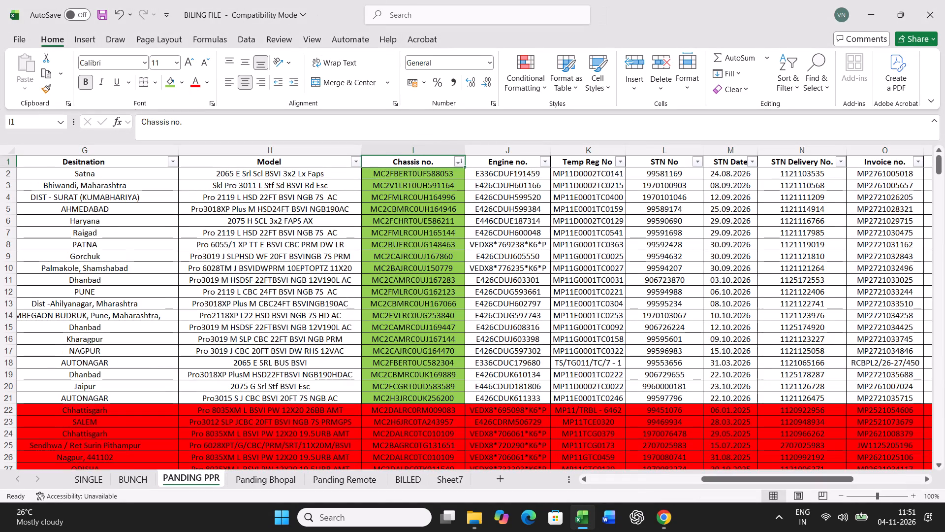
Move the green-marked PANDING PPR records in rows 2 to 21 to the BILLED sheet, starting at the first empty row, 3524.
{"action": "left_click_drag", "start_coordinate": [443, 175], "coordinate": [426, 396]}
{"action": "left_click_drag", "start_coordinate": [9, 174], "coordinate": [0, 394]}
{"action": "key", "text": "ctrl+x"}
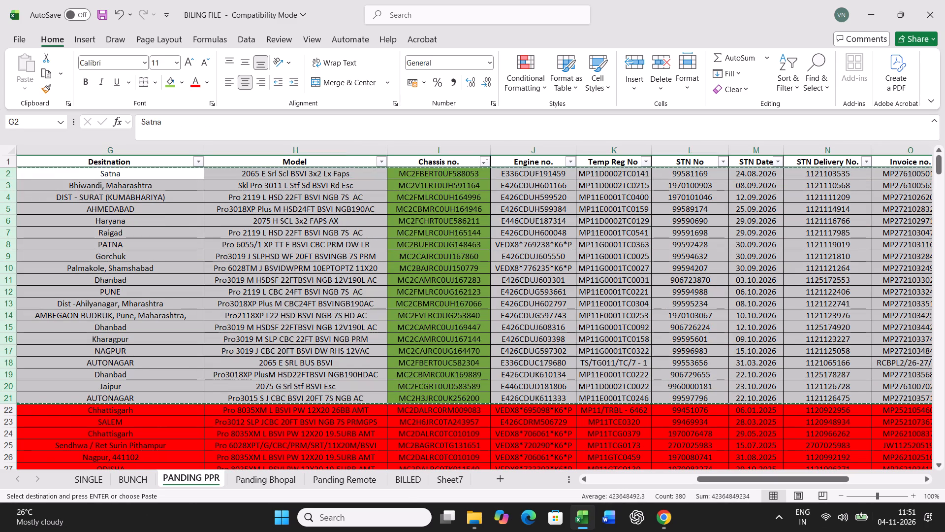
{"action": "left_click", "coordinate": [407, 482]}
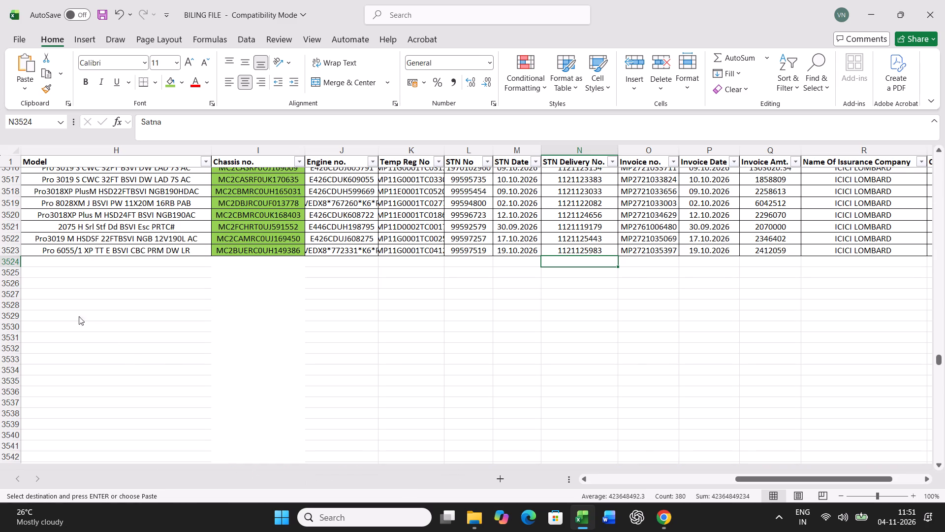
{"action": "left_click", "coordinate": [9, 261]}
{"action": "key", "text": "ctrl+v"}
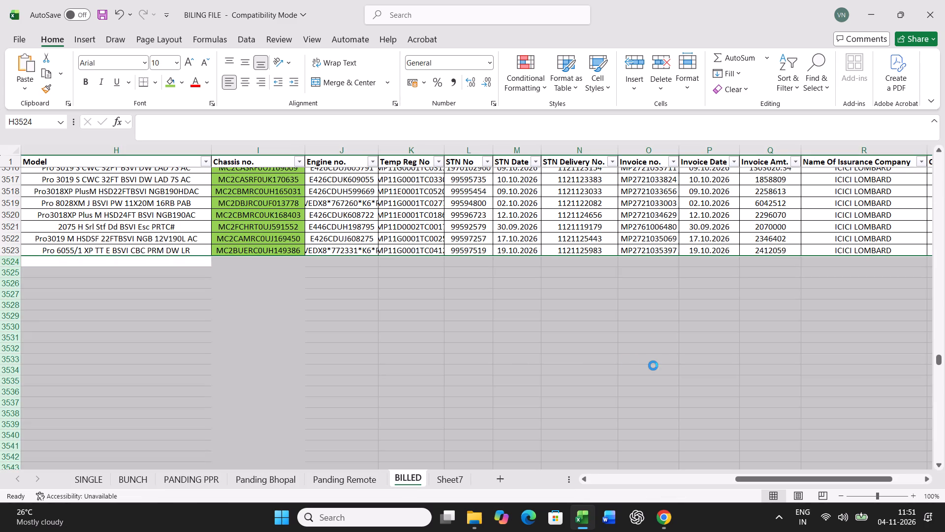
{"action": "scroll", "coordinate": [639, 331], "scroll_direction": "down", "scroll_amount": 2}
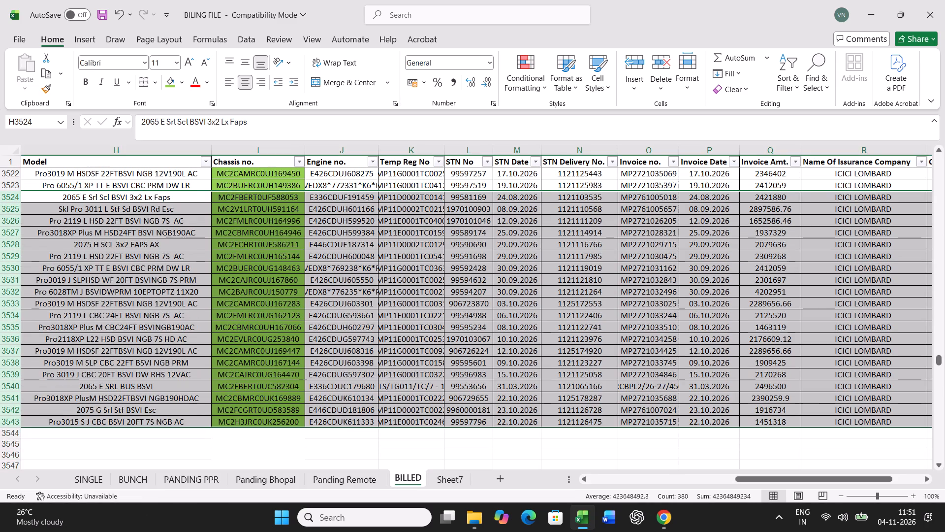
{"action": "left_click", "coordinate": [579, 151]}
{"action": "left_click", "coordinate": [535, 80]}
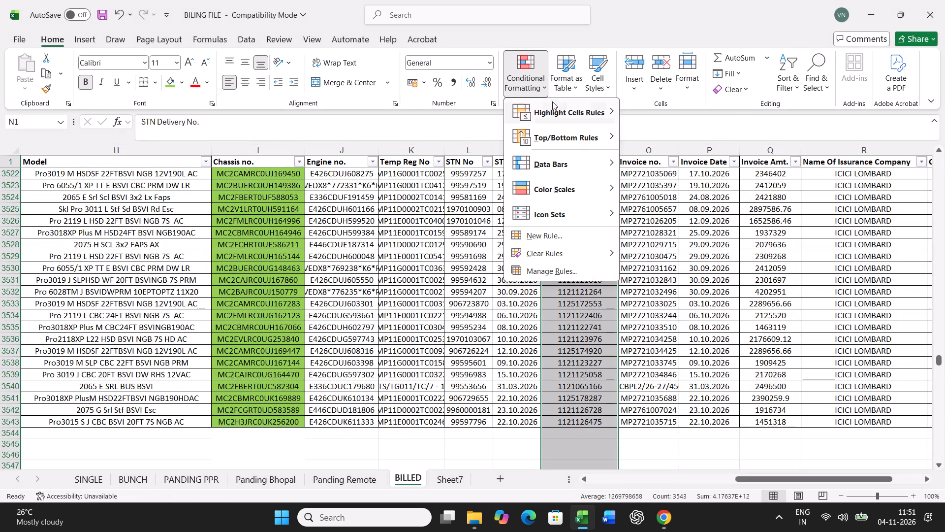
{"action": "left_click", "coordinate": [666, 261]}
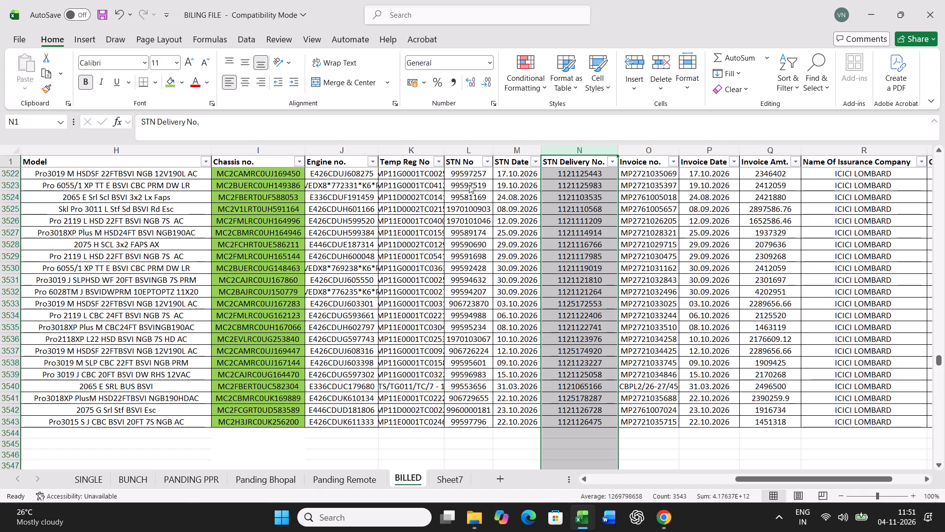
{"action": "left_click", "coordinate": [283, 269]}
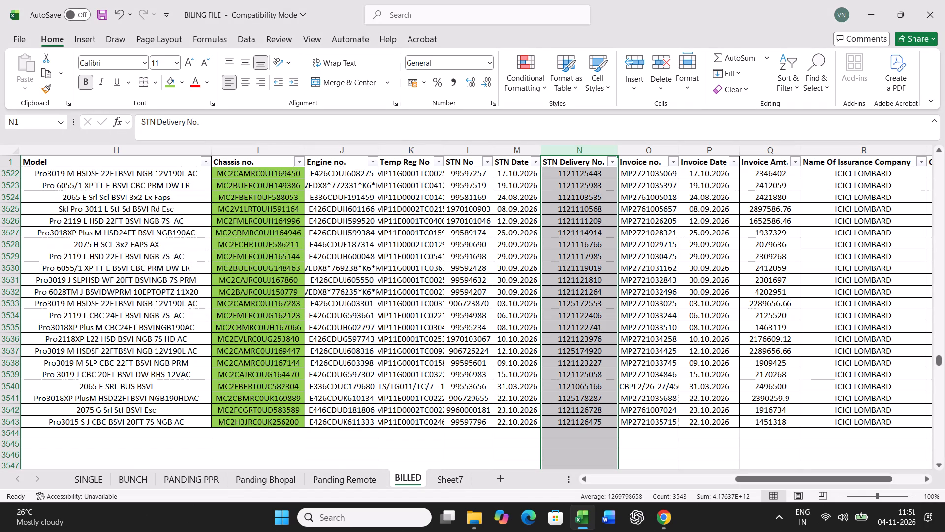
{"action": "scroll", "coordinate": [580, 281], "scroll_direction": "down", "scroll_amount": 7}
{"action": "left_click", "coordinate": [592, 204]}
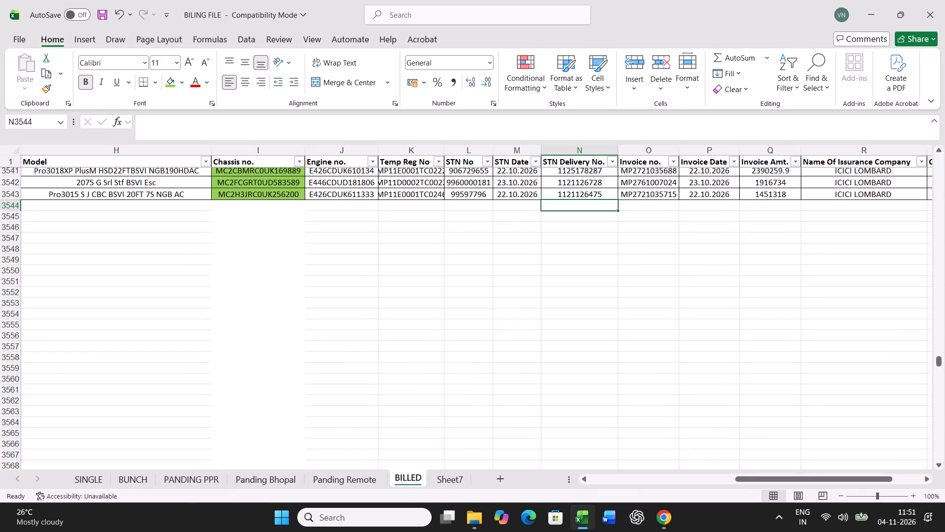
Delete the emptied rows 2 to 21 from the PANDING PPR sheet.
{"action": "left_click", "coordinate": [181, 479]}
{"action": "right_click", "coordinate": [263, 328]}
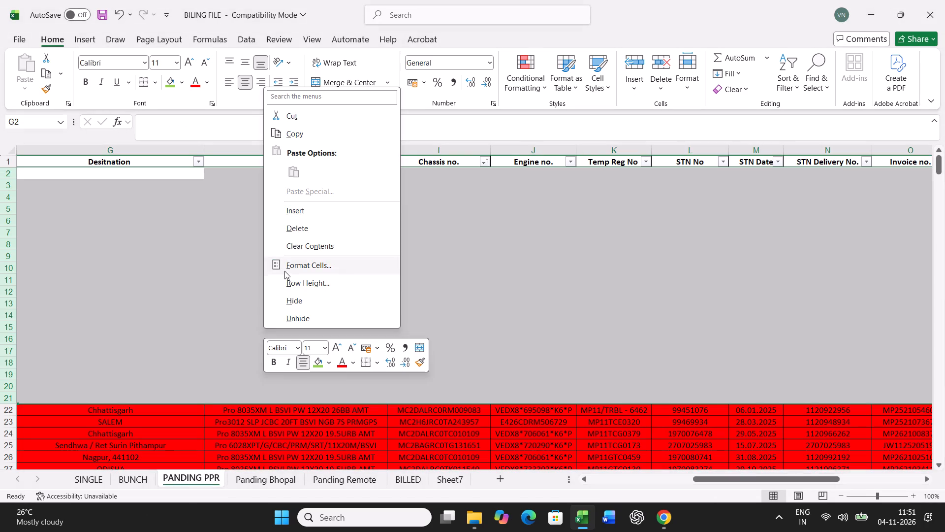
{"action": "left_click", "coordinate": [304, 229]}
{"action": "left_click", "coordinate": [676, 475]}
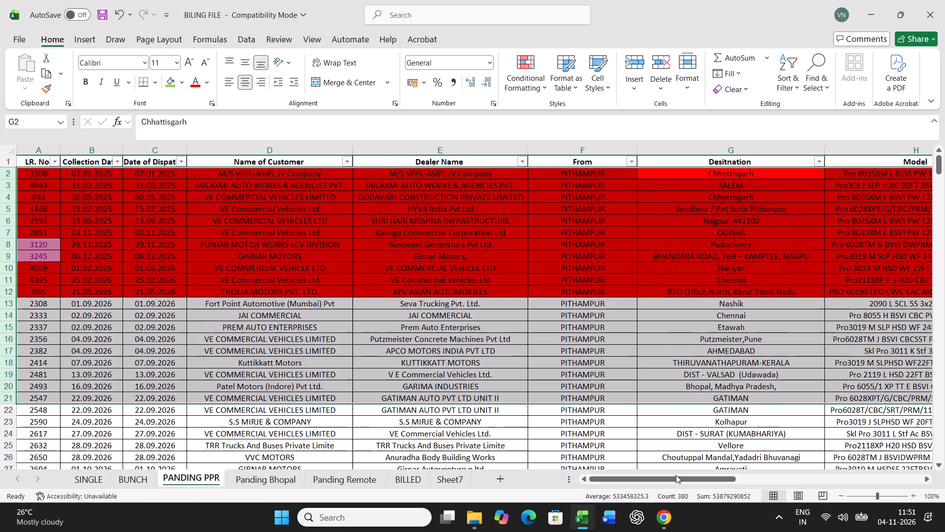
{"action": "left_click", "coordinate": [540, 385]}
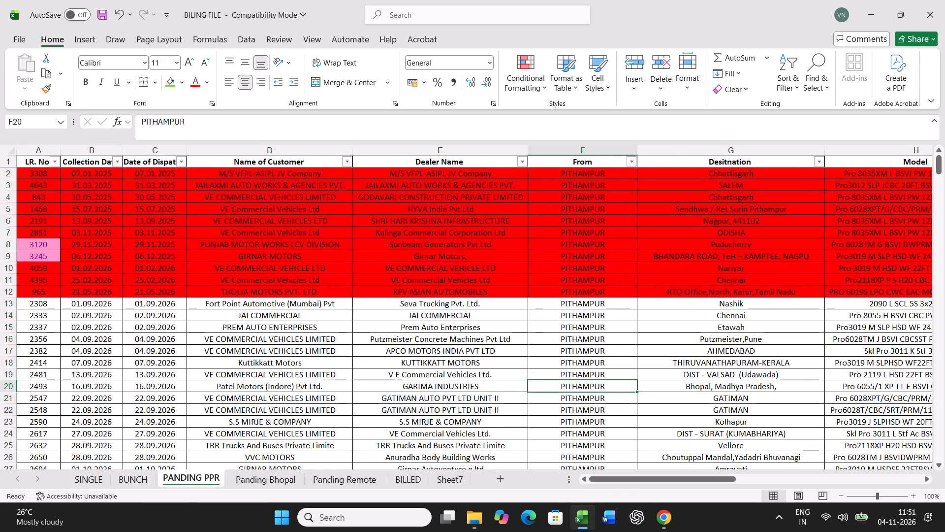
Select the PANDING PPR collection dates from 01.09.2026 to 28.09.2026 to check how many September records remain.
{"action": "scroll", "coordinate": [540, 385], "scroll_direction": "down", "scroll_amount": 2}
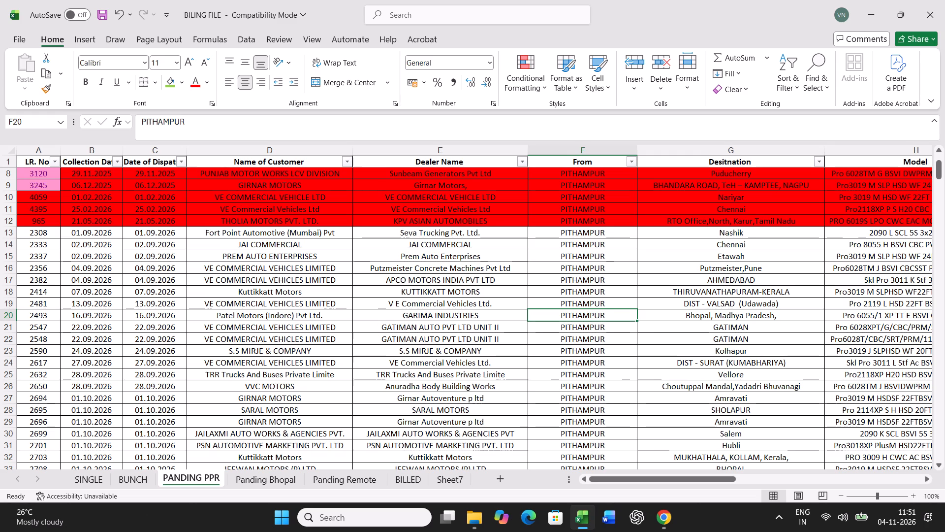
{"action": "left_click_drag", "start_coordinate": [166, 387], "coordinate": [695, 384]}
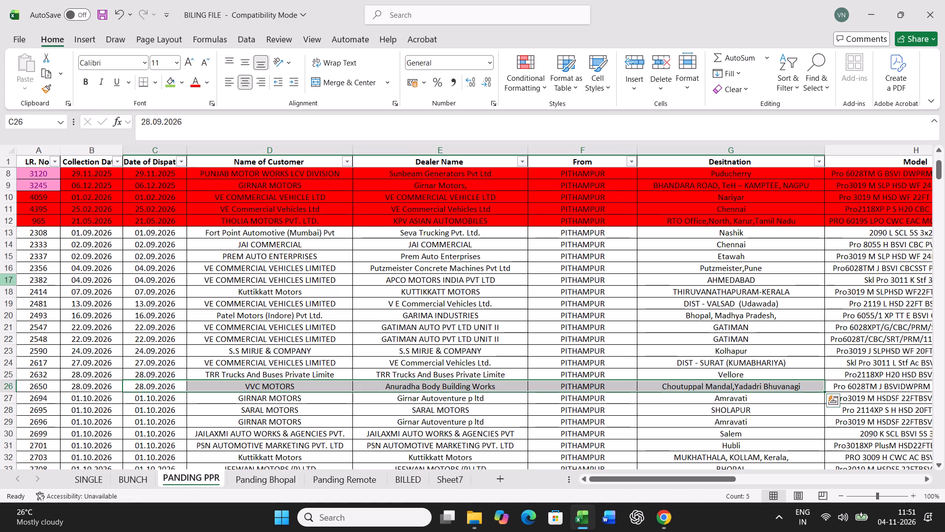
{"action": "left_click_drag", "start_coordinate": [104, 231], "coordinate": [104, 384]}
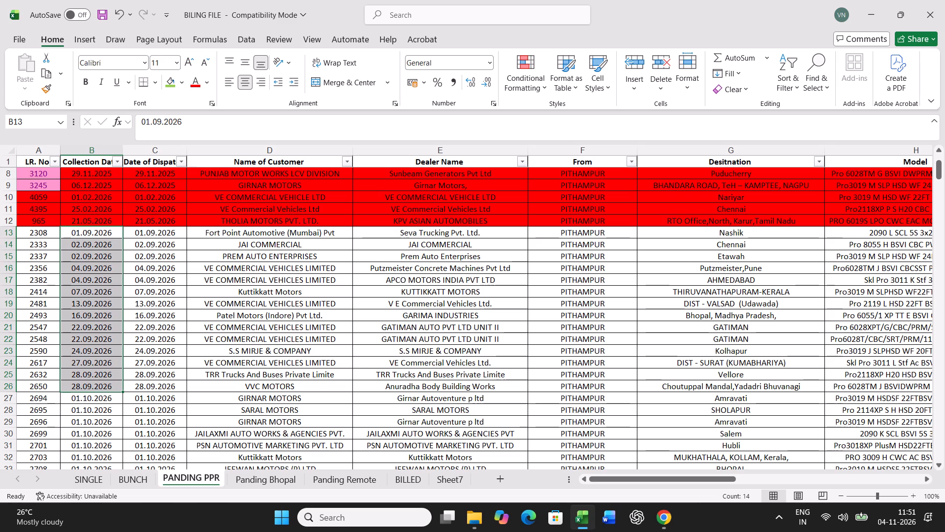
Replace the destination in L40 of the BUNCH lower table with BHIWANDI.
{"action": "left_click", "coordinate": [133, 480]}
{"action": "scroll", "coordinate": [507, 376], "scroll_direction": "up", "scroll_amount": 4}
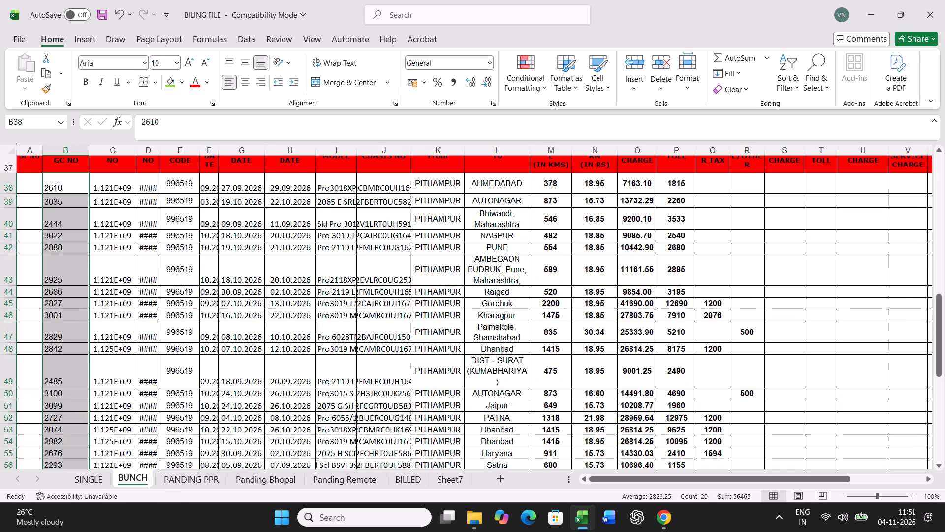
{"action": "left_click", "coordinate": [505, 187]}
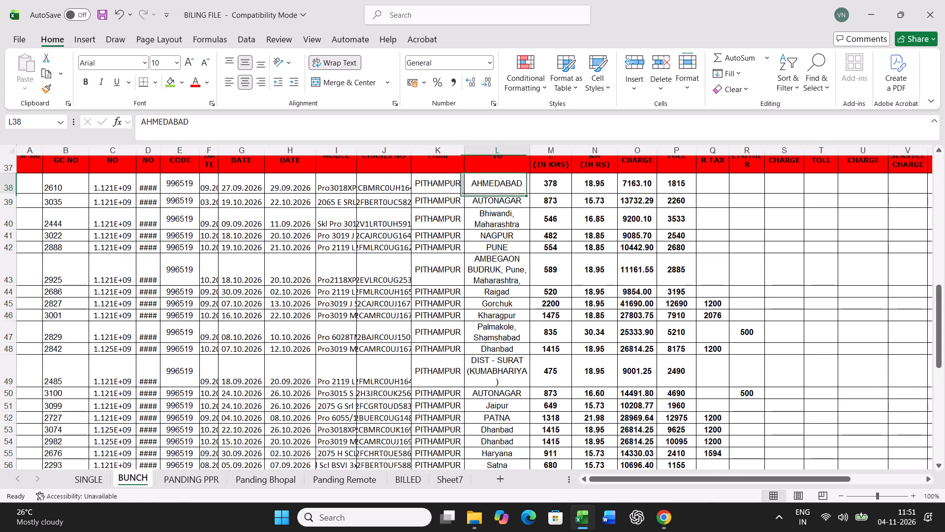
{"action": "key", "text": "Return"}
{"action": "key", "text": "Return"}
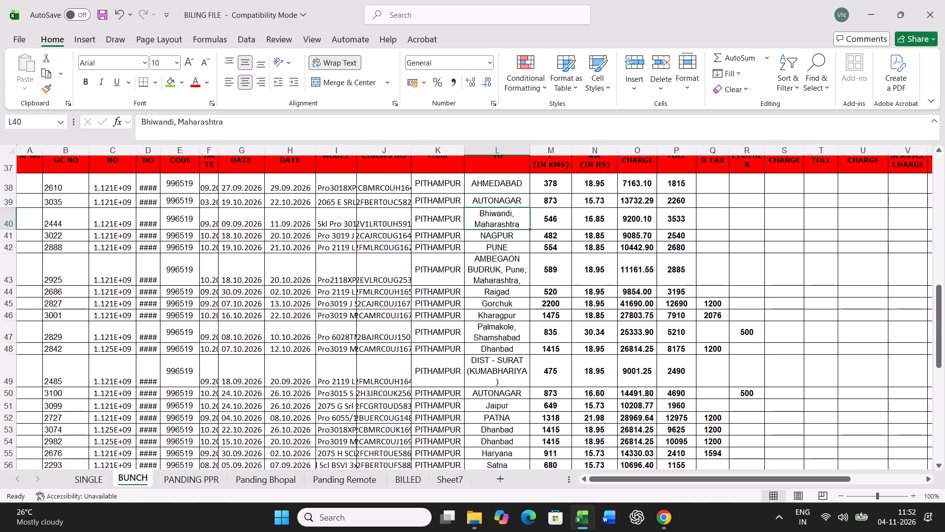
{"action": "type", "text": "BHIWANDI"}
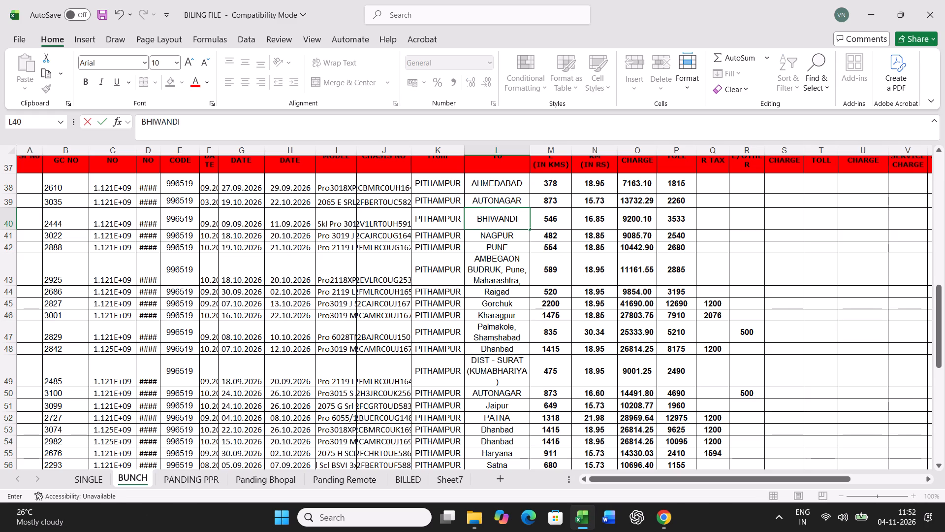
{"action": "key", "text": "Return"}
Replace the destinations of bills 2925 and 2686 in L43 and L44 with PUNE and BHIWANDI.
{"action": "key", "text": "Return"}
{"action": "key", "text": "Return"}
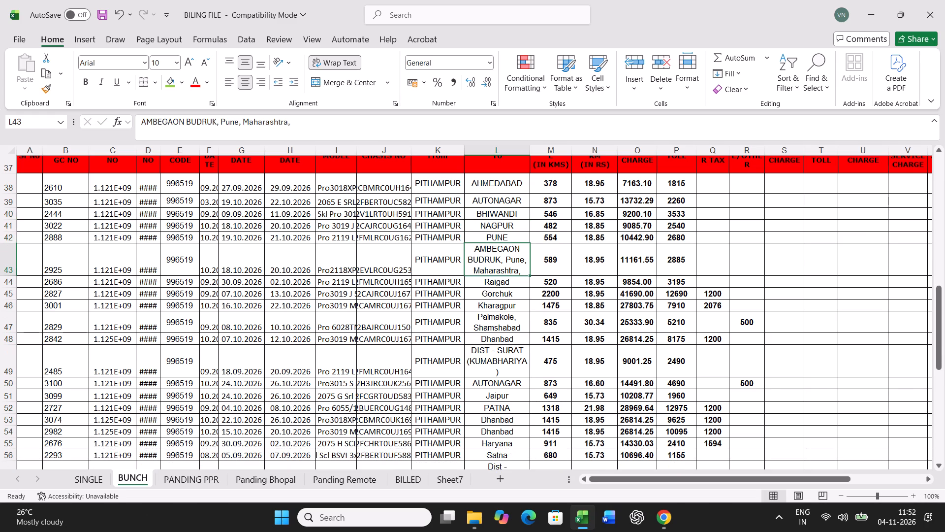
{"action": "type", "text": "PUNE"}
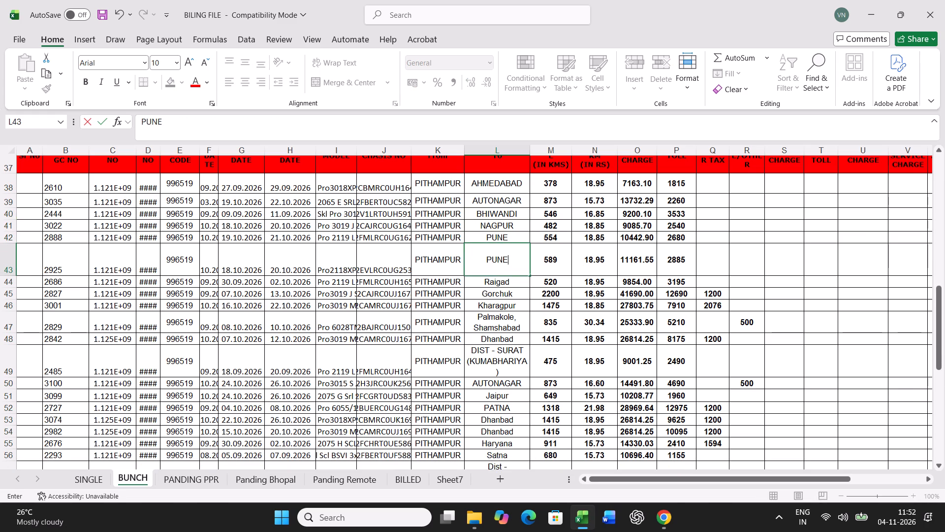
{"action": "key", "text": "Return"}
{"action": "type", "text": "BHIWANDI"}
{"action": "key", "text": "Return"}
Shorten the destination of bill 2829 in L47 to Shamshabad by removing the Palmakole part.
{"action": "key", "text": "Return"}
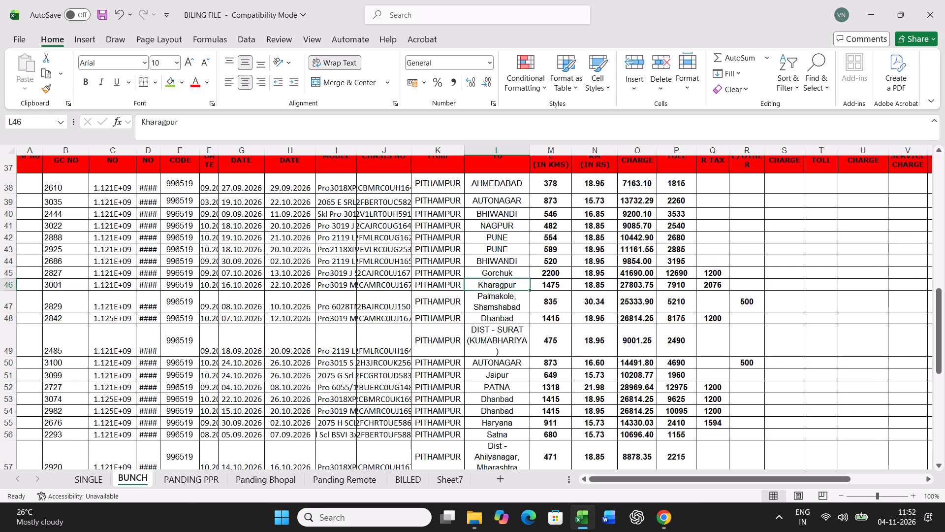
{"action": "key", "text": "Return"}
{"action": "key", "text": "F2"}
{"action": "key", "text": "Up"}
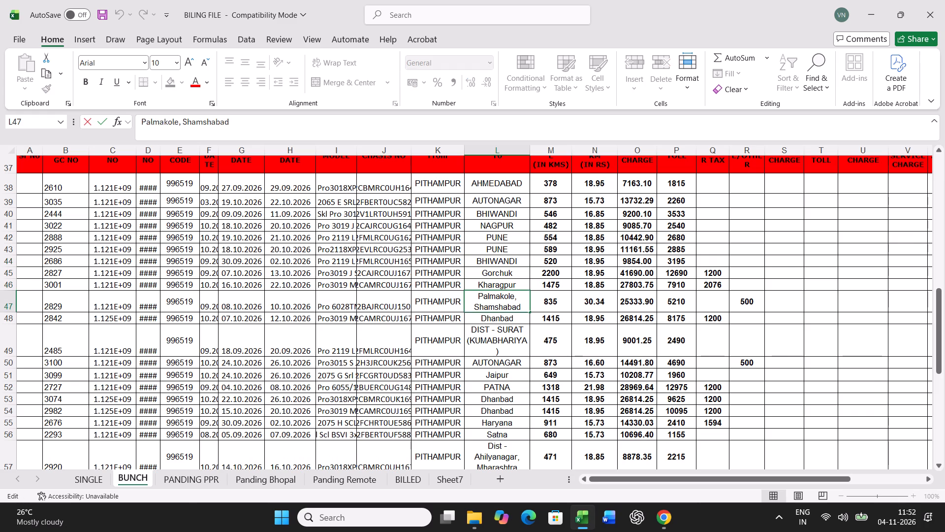
{"action": "key", "text": "BackSpace"}
{"action": "key", "text": "BackSpace"}
{"action": "key", "text": "BackSpace"}
{"action": "key", "text": "BackSpace"}
{"action": "key", "text": "BackSpace"}
{"action": "key", "text": "BackSpace"}
{"action": "key", "text": "BackSpace"}
{"action": "key", "text": "BackSpace"}
{"action": "key", "text": "BackSpace"}
{"action": "key", "text": "BackSpace"}
{"action": "key", "text": "BackSpace"}
{"action": "key", "text": "BackSpace"}
{"action": "key", "text": "BackSpace"}
{"action": "key", "text": "BackSpace"}
{"action": "key", "text": "BackSpace"}
{"action": "key", "text": "BackSpace"}
{"action": "key", "text": "BackSpace"}
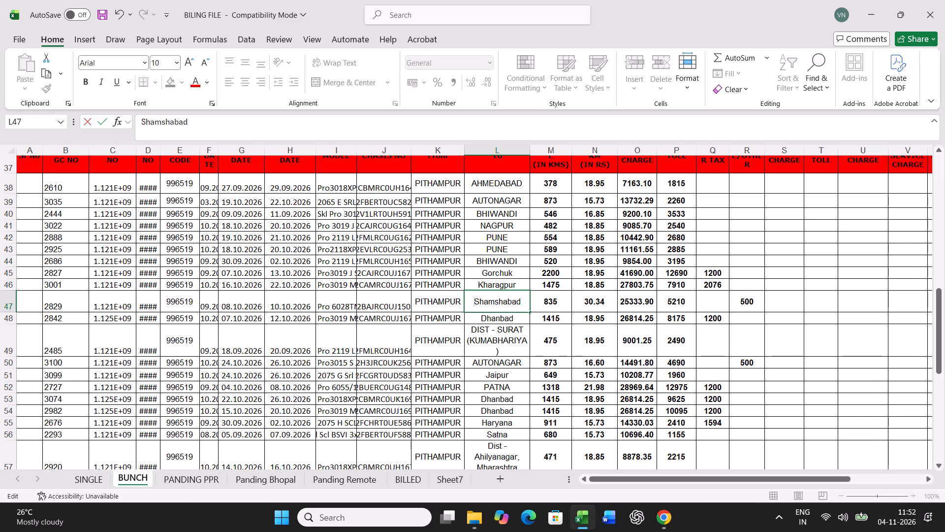
{"action": "key", "text": "Return"}
Replace the destination in L49 with SURAT and the one in L55 with BAHADURGARH.
{"action": "key", "text": "Return"}
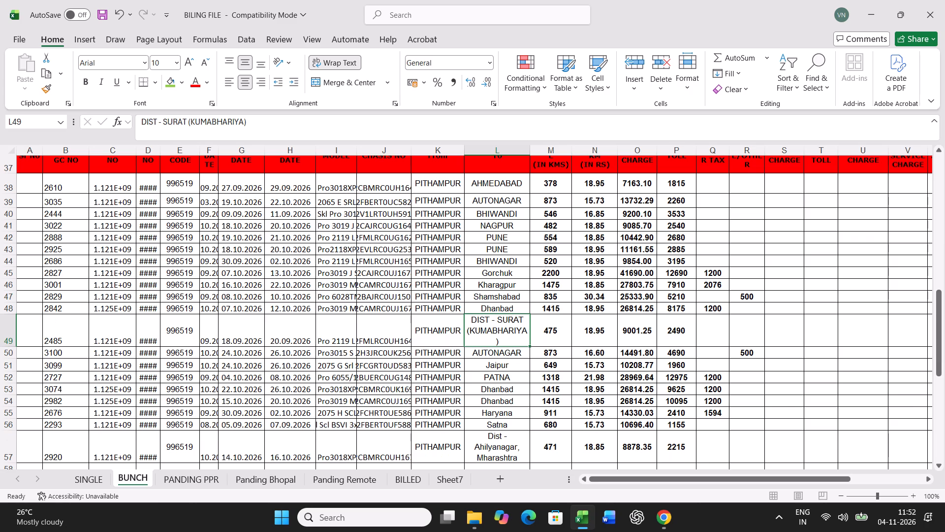
{"action": "type", "text": "SURAT"}
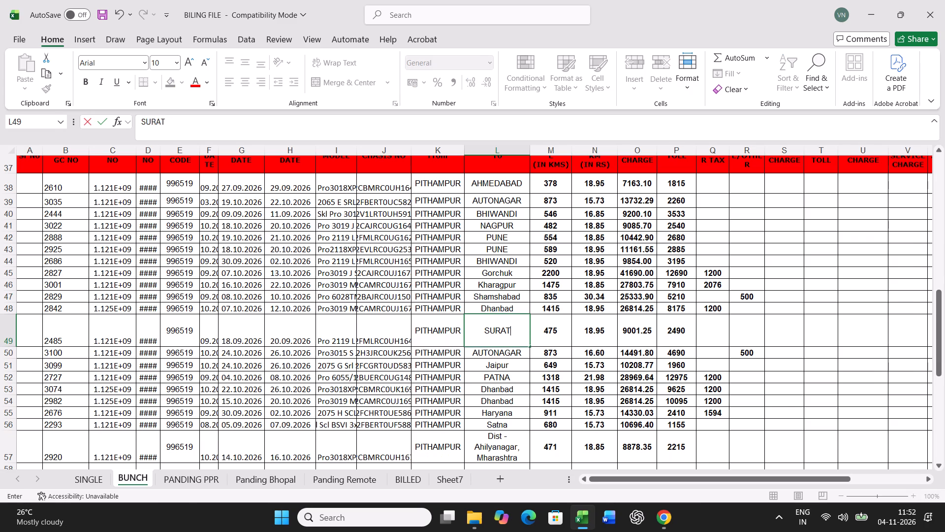
{"action": "key", "text": "Return"}
{"action": "key", "text": "Return"}
{"action": "key", "text": "Return"}
{"action": "key", "text": "Return"}
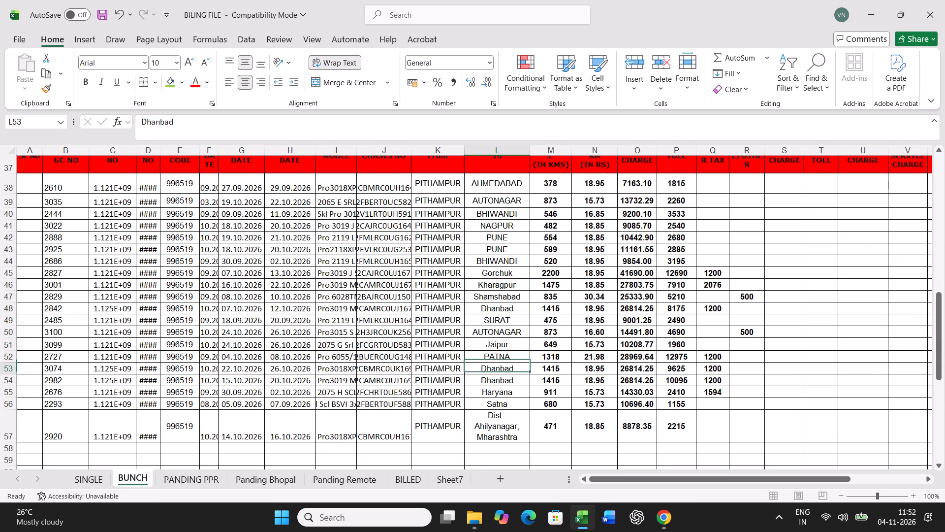
{"action": "key", "text": "Return"}
{"action": "key", "text": "Return"}
{"action": "type", "text": "BAHADURGARH"}
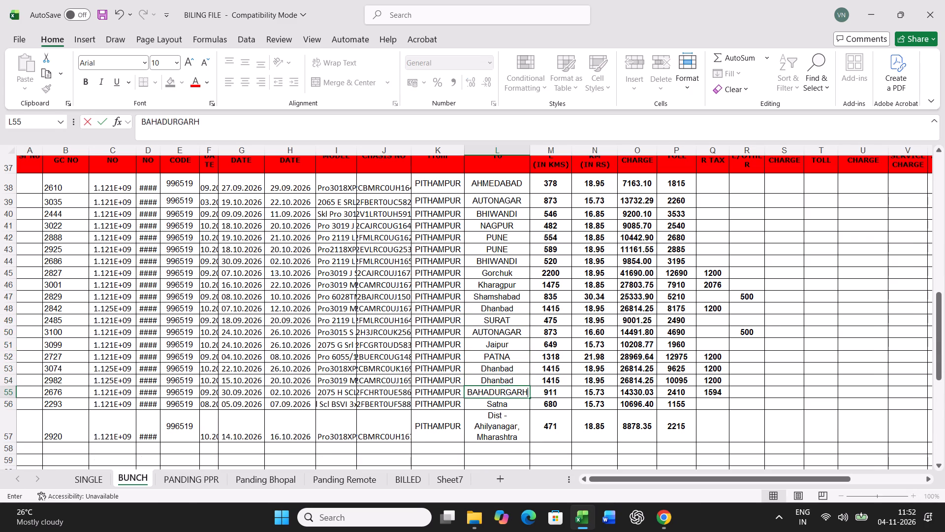
{"action": "key", "text": "Return"}
Replace the destination of bill 2920 in L57 with AHMEDNAGAR and save the workbook.
{"action": "key", "text": "Return"}
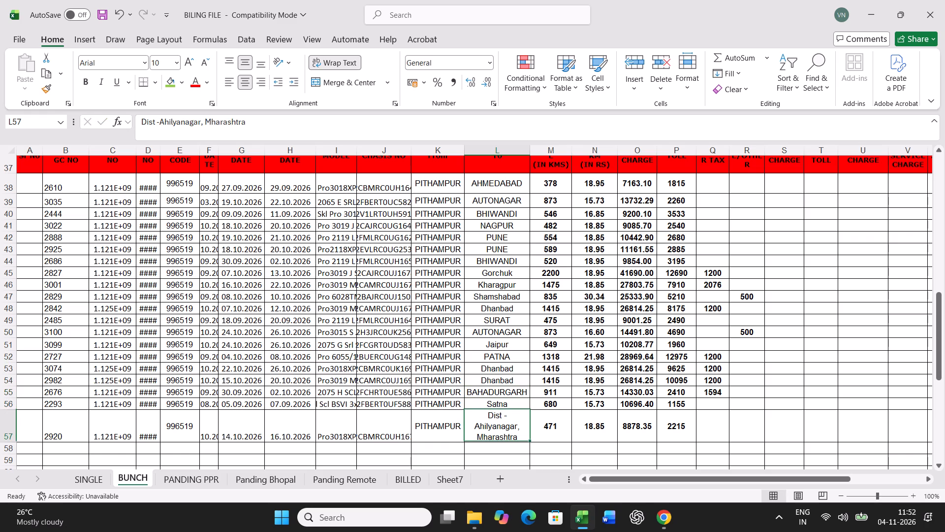
{"action": "type", "text": "AHMEDNAGAR"}
{"action": "key", "text": "Return"}
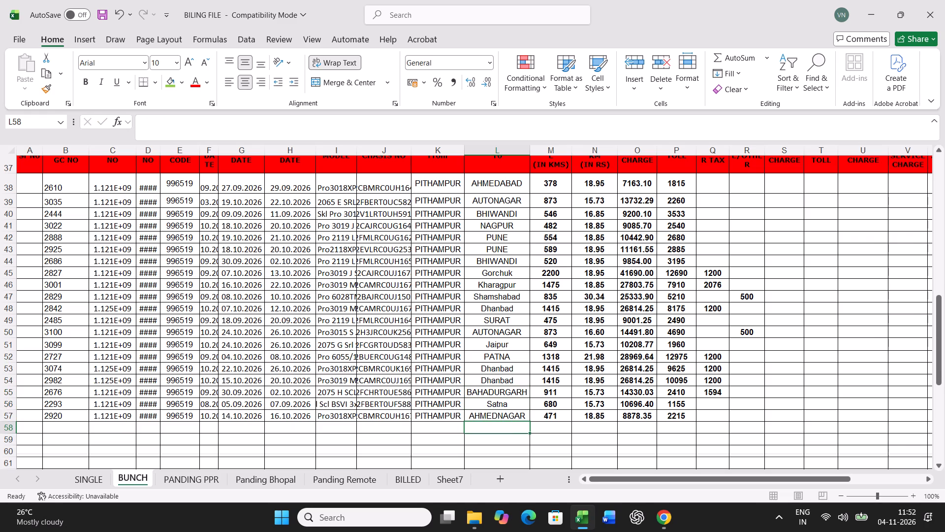
{"action": "key", "text": "ctrl+s"}
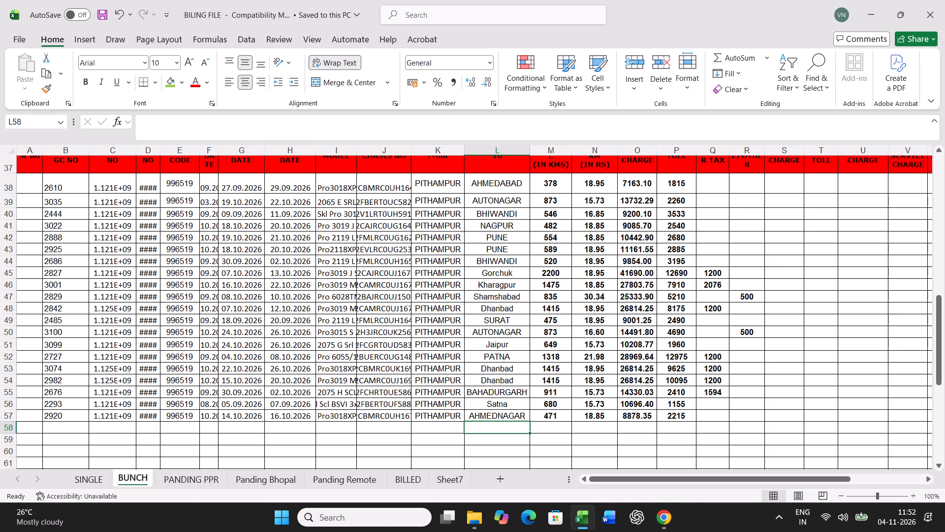
Switch to File Explorer and duplicate the VL2627264 workbook within the 201 TO 300 folder.
{"action": "left_click", "coordinate": [474, 523]}
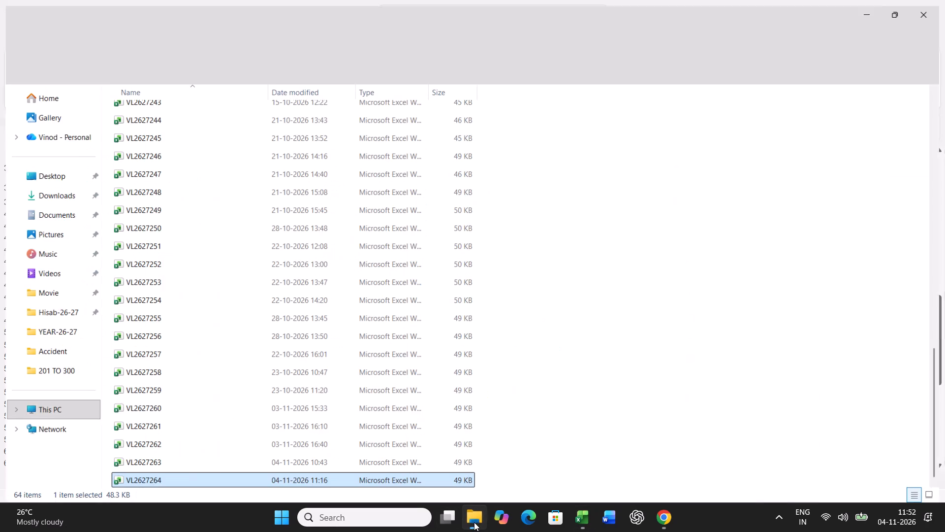
{"action": "scroll", "coordinate": [293, 443], "scroll_direction": "down", "scroll_amount": 4}
{"action": "right_click", "coordinate": [145, 484]}
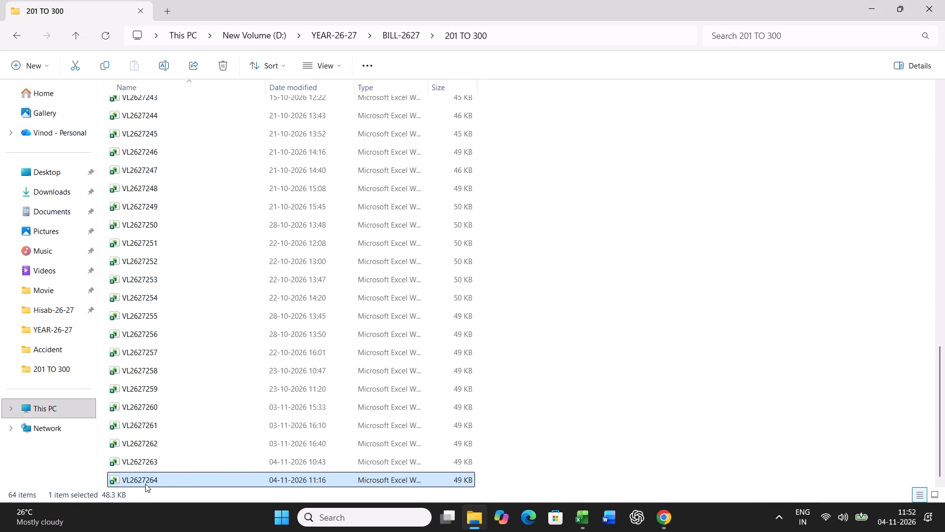
{"action": "left_click", "coordinate": [202, 467]}
{"action": "right_click", "coordinate": [594, 207]}
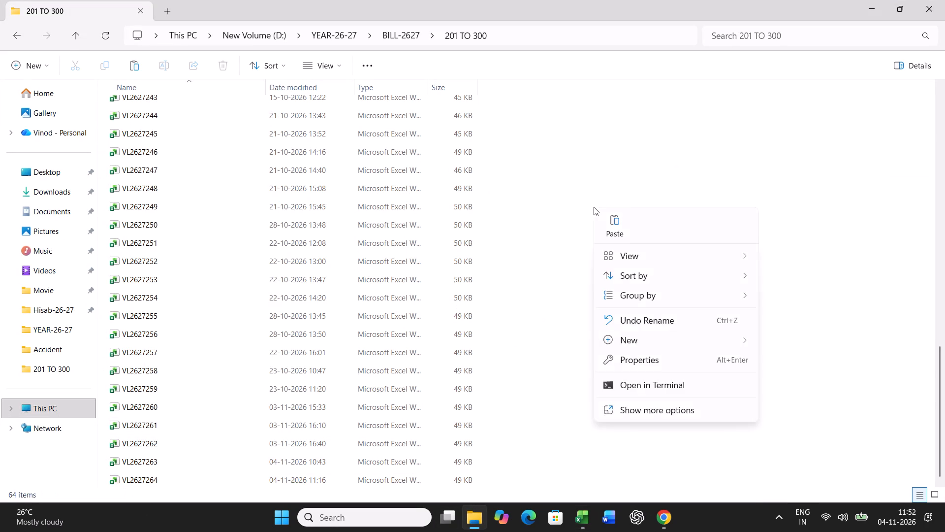
{"action": "left_click", "coordinate": [611, 224]}
Rename the duplicated VL2627264 workbook as VL2627265.
{"action": "key", "text": "F2"}
{"action": "key", "text": "Right"}
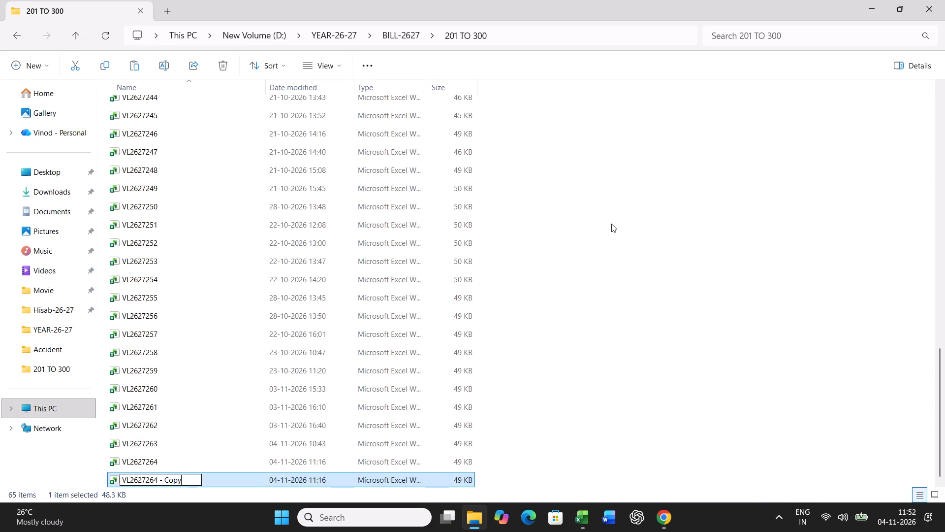
{"action": "key", "text": "BackSpace"}
{"action": "key", "text": "BackSpace"}
{"action": "key", "text": "BackSpace"}
{"action": "key", "text": "BackSpace"}
{"action": "key", "text": "BackSpace"}
{"action": "key", "text": "BackSpace"}
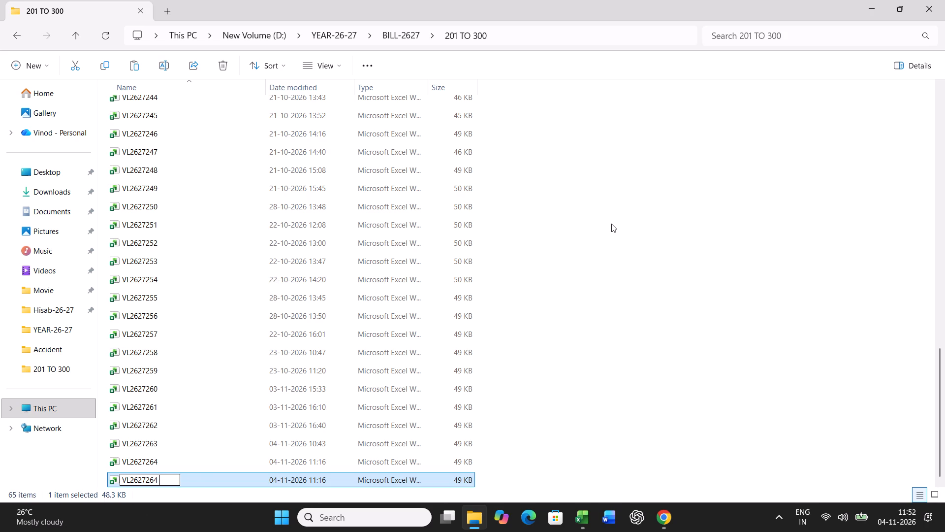
{"action": "key", "text": "BackSpace"}
{"action": "key", "text": "BackSpace"}
{"action": "key", "text": "5"}
{"action": "key", "text": "Return"}
Open the VL2627265 workbook for editing and change the bill number in its header to VL2627265.
{"action": "key", "text": "Return"}
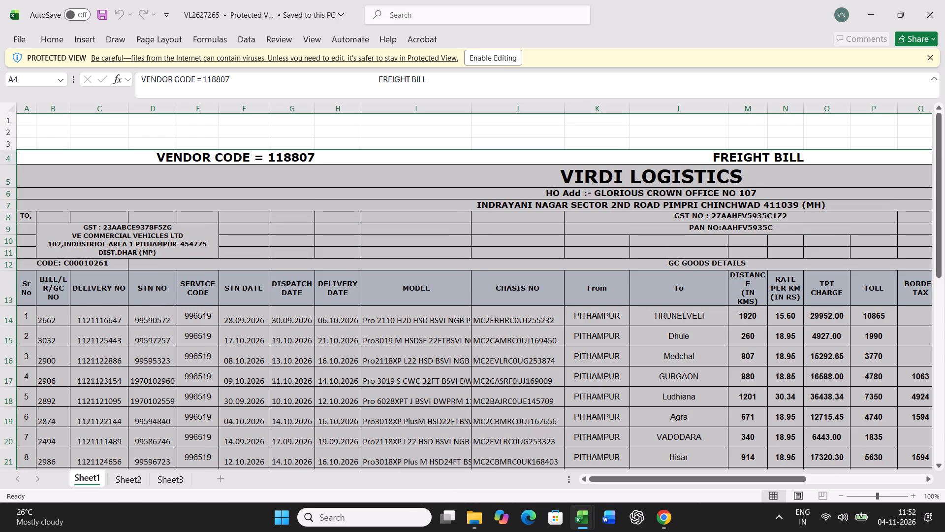
{"action": "left_click", "coordinate": [505, 62]}
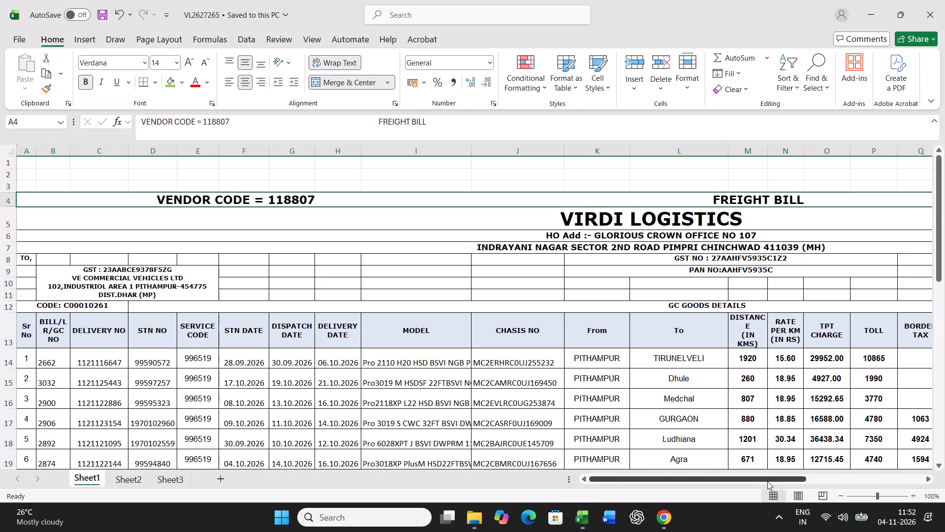
{"action": "left_click_drag", "start_coordinate": [768, 477], "coordinate": [865, 478]}
{"action": "left_click", "coordinate": [838, 282]}
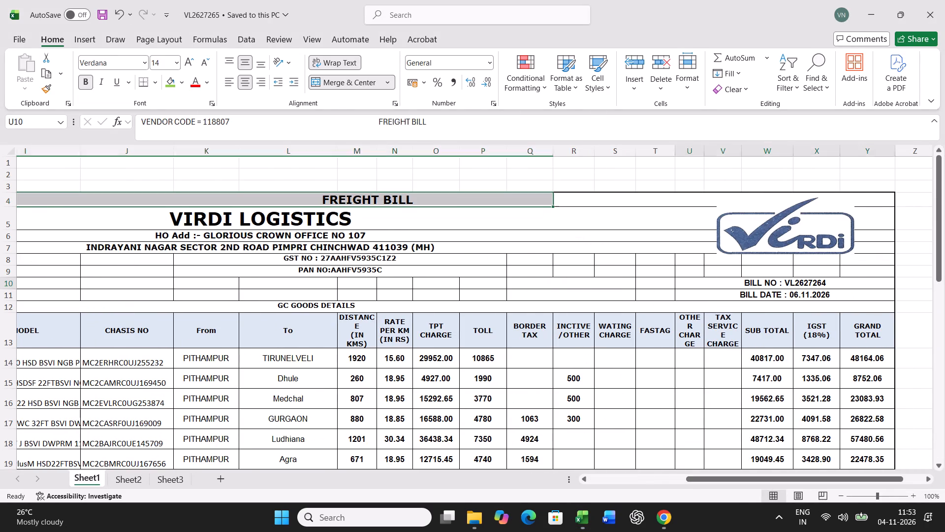
{"action": "key", "text": "F2"}
{"action": "key", "text": "BackSpace"}
{"action": "key", "text": "5"}
{"action": "key", "text": "Return"}
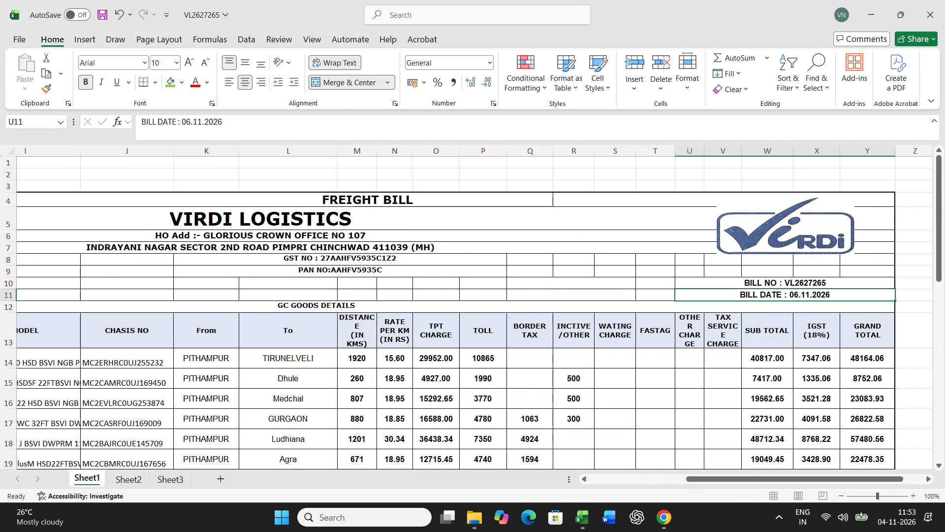
Clear the contents of the old bill entries in rows 14 to 33 of Sheet1.
{"action": "left_click", "coordinate": [591, 479]}
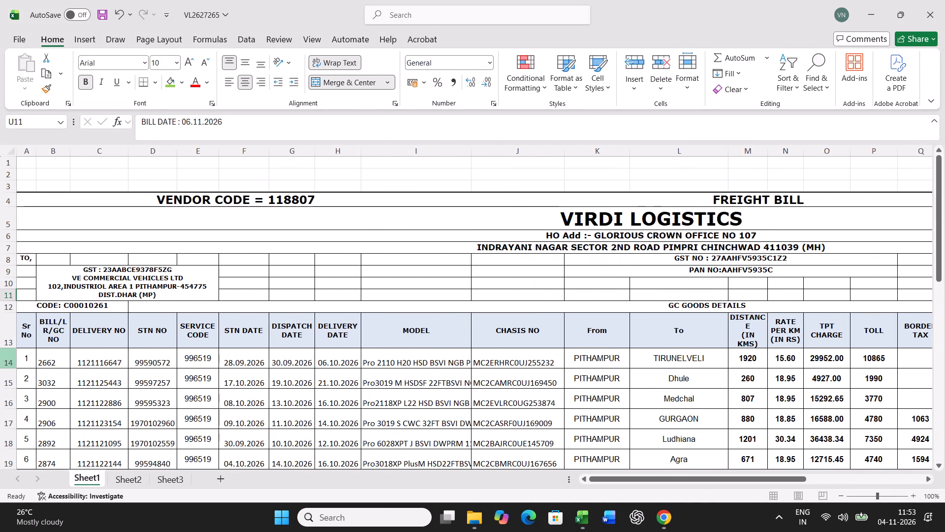
{"action": "left_click_drag", "start_coordinate": [4, 355], "coordinate": [22, 428]}
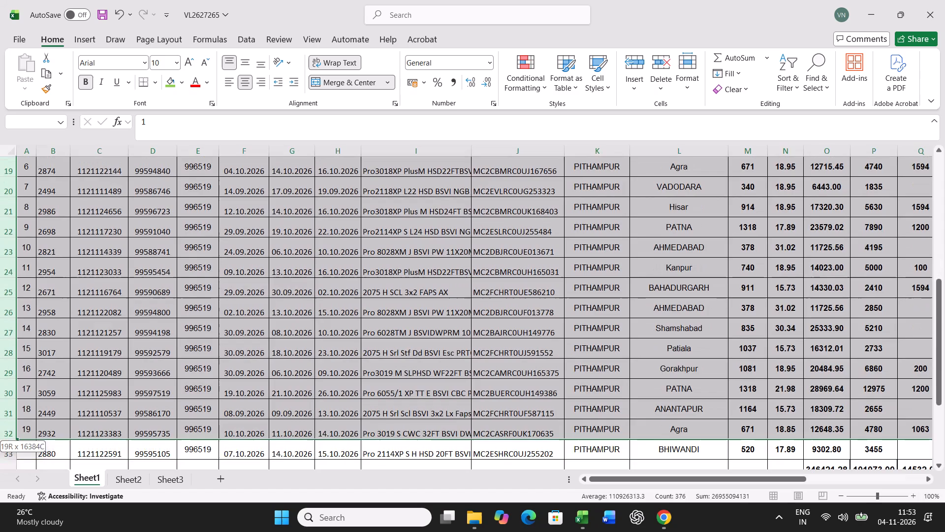
{"action": "left_click_drag", "start_coordinate": [22, 428], "coordinate": [18, 457]}
{"action": "scroll", "coordinate": [279, 368], "scroll_direction": "down", "scroll_amount": 3}
{"action": "key", "text": "Delete"}
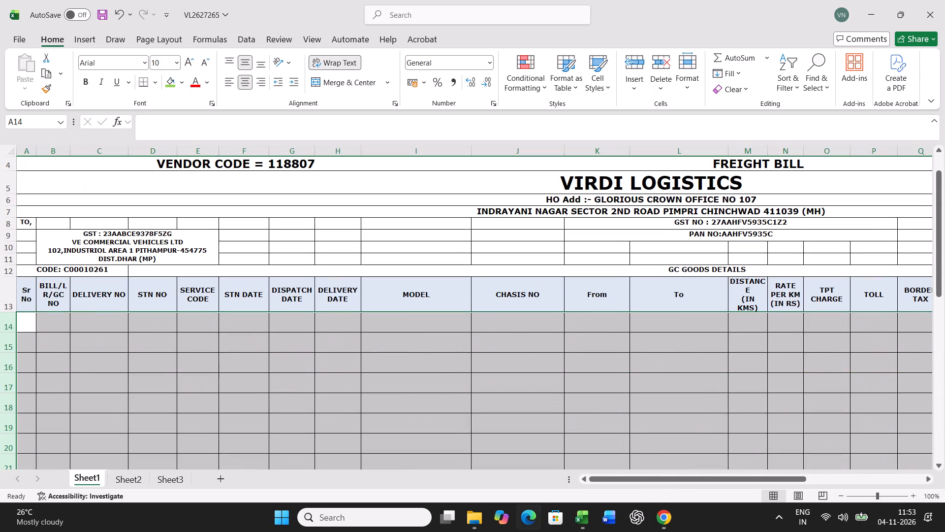
Copy rows 38 to 57 of BUNCH in BILING FILE and paste them as values at A14 of VL2627265.
{"action": "left_click", "coordinate": [580, 517]}
{"action": "left_click", "coordinate": [538, 465]}
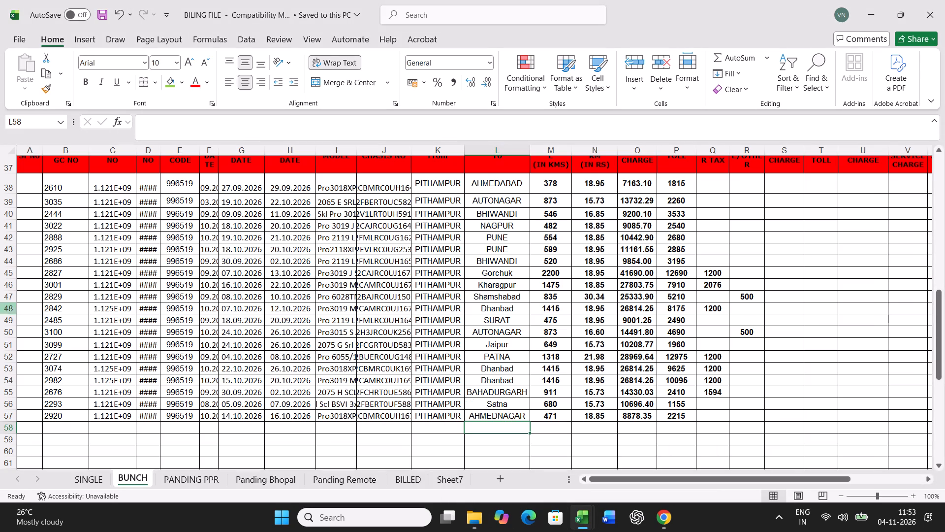
{"action": "left_click_drag", "start_coordinate": [3, 184], "coordinate": [0, 425]}
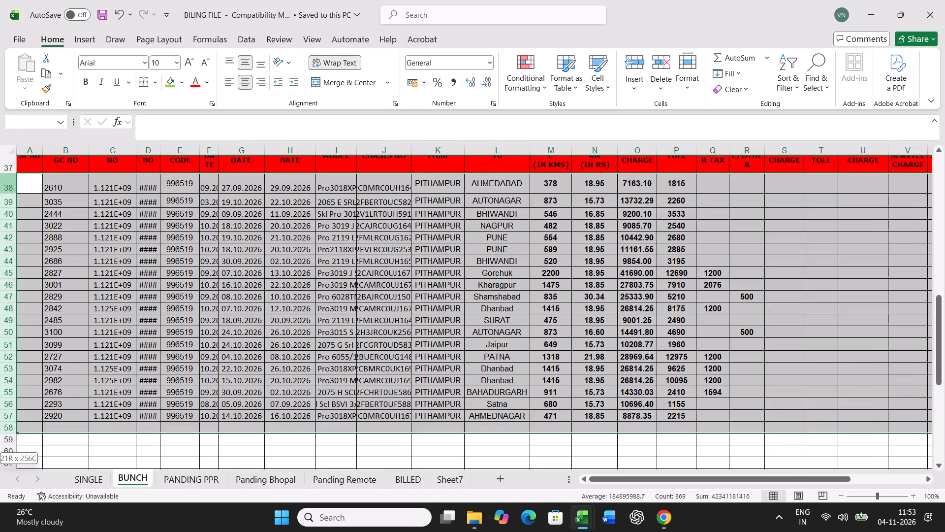
{"action": "left_click_drag", "start_coordinate": [0, 425], "coordinate": [0, 413]}
{"action": "key", "text": "ctrl+c"}
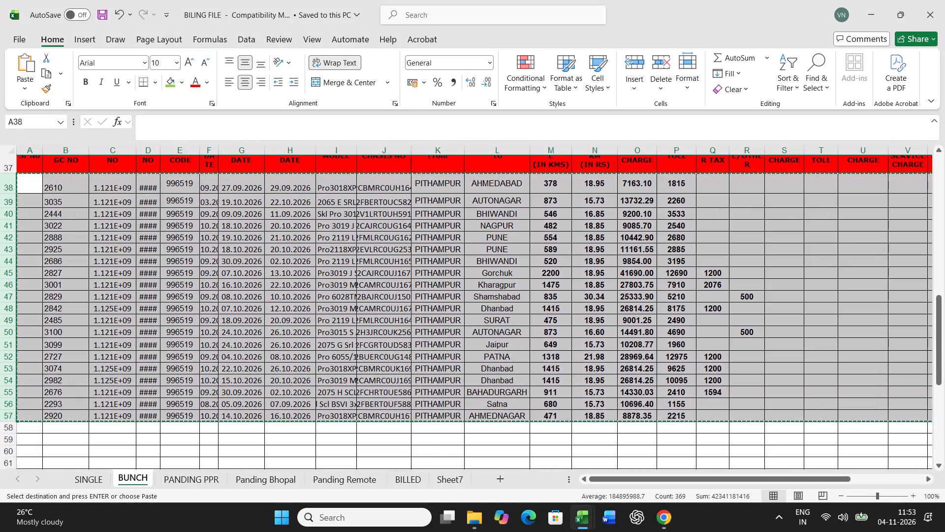
{"action": "left_click", "coordinate": [583, 517]}
{"action": "left_click", "coordinate": [635, 458]}
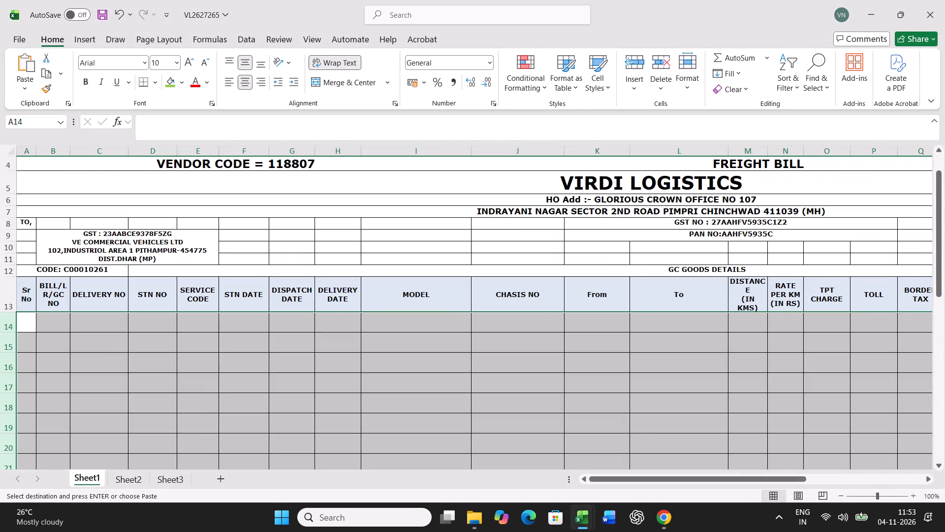
{"action": "left_click", "coordinate": [25, 319]}
{"action": "right_click", "coordinate": [25, 319]}
{"action": "left_click", "coordinate": [80, 215]}
{"action": "left_click", "coordinate": [34, 183]}
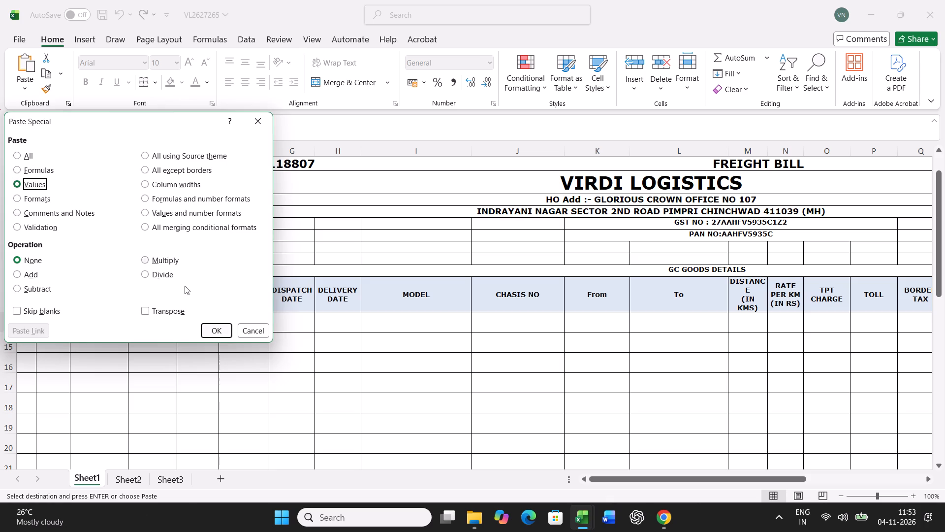
{"action": "left_click", "coordinate": [220, 329]}
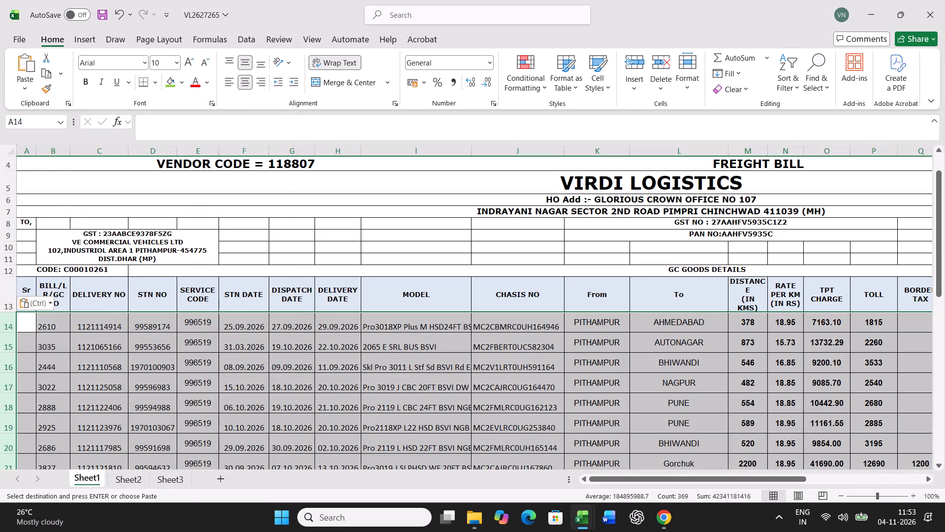
Number the pasted entries in the Sr No column from 1 to 20, starting at A14.
{"action": "left_click", "coordinate": [26, 320]}
{"action": "key", "text": "1"}
{"action": "key", "text": "Return"}
{"action": "key", "text": "2"}
{"action": "key", "text": "Return"}
{"action": "left_click_drag", "start_coordinate": [26, 320], "coordinate": [26, 323]}
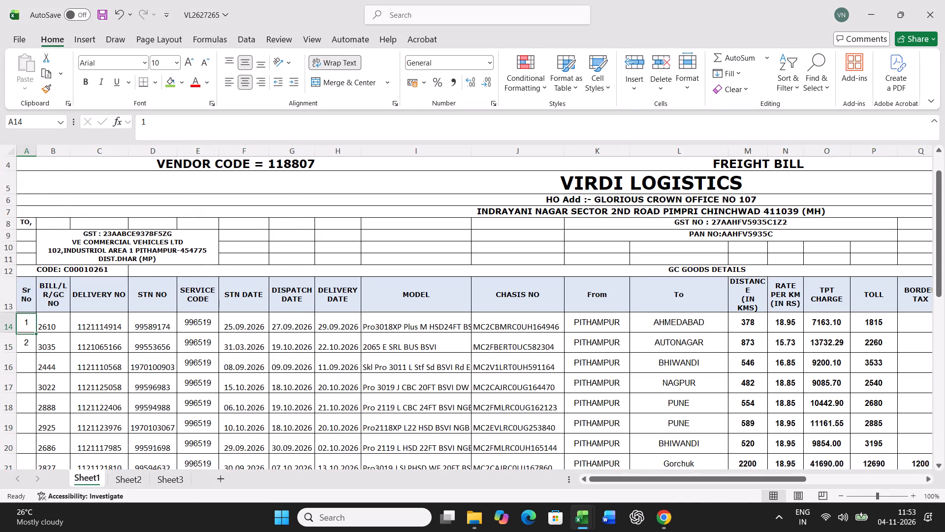
{"action": "left_click_drag", "start_coordinate": [26, 323], "coordinate": [26, 345]}
{"action": "double_click", "coordinate": [37, 353]}
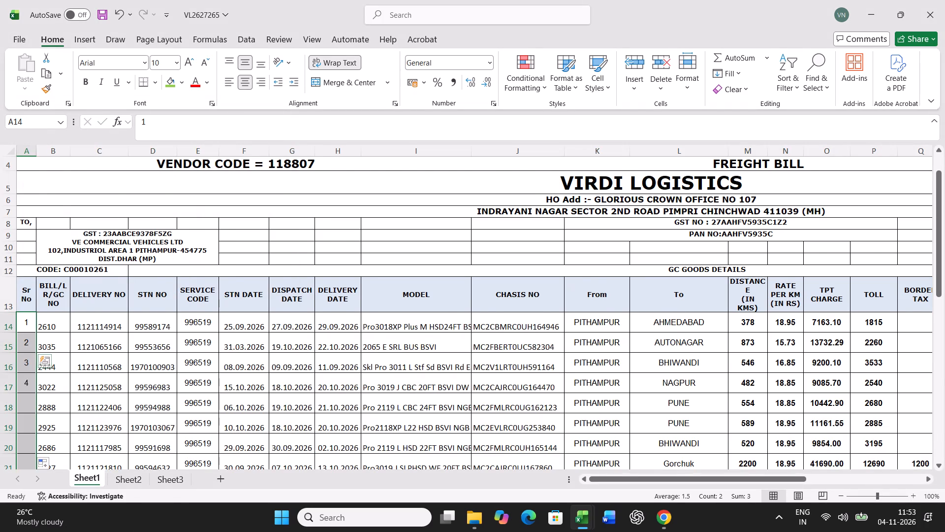
{"action": "scroll", "coordinate": [399, 345], "scroll_direction": "down", "scroll_amount": 11}
{"action": "scroll", "coordinate": [388, 366], "scroll_direction": "up", "scroll_amount": 14}
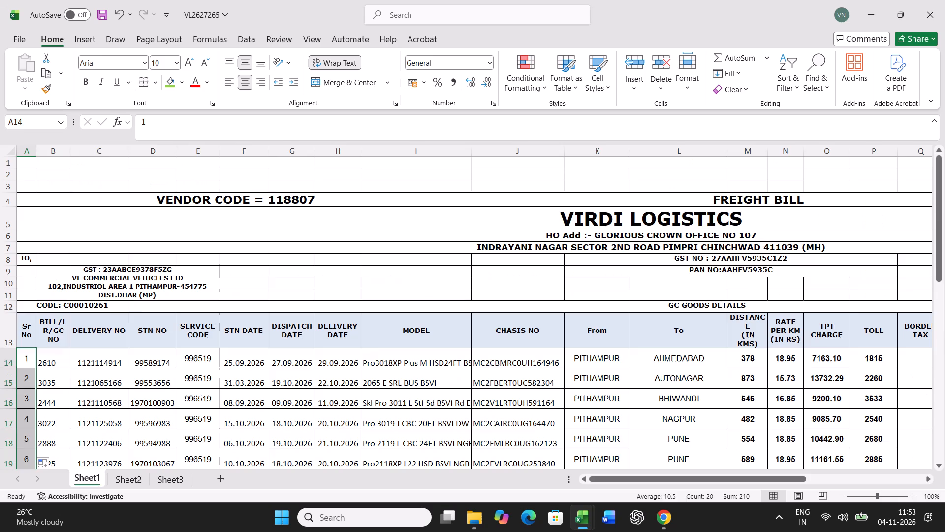
Select the freight bill block from row 4 through the declaration note, save the workbook and bring up its print settings.
{"action": "left_click_drag", "start_coordinate": [93, 199], "coordinate": [93, 529]}
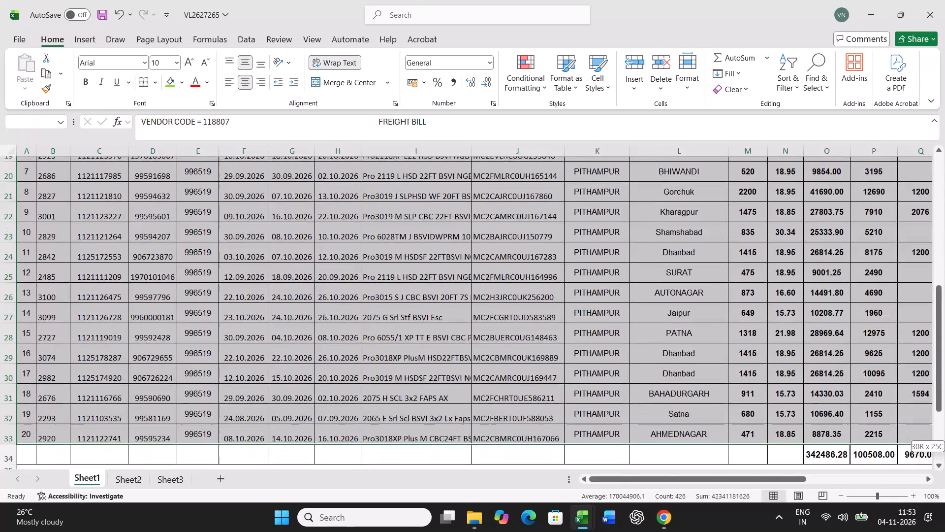
{"action": "left_click_drag", "start_coordinate": [93, 529], "coordinate": [115, 513]}
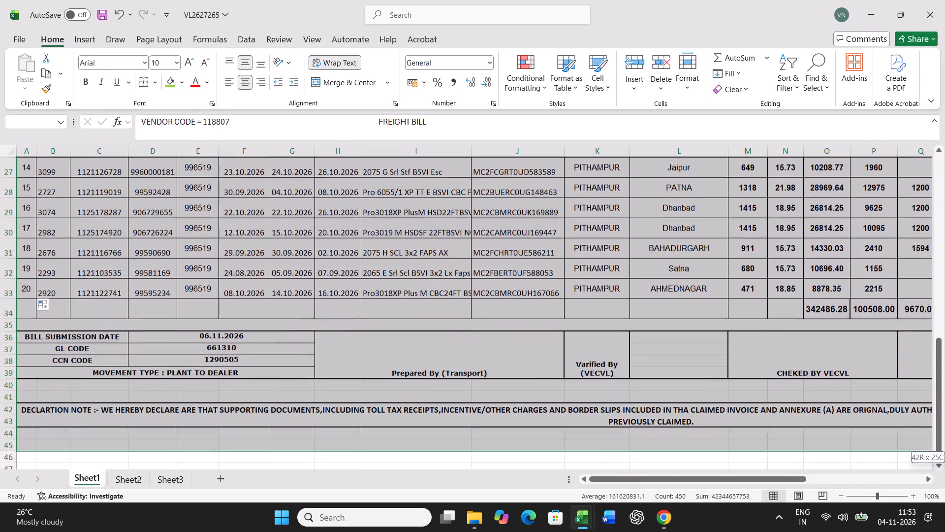
{"action": "left_click_drag", "start_coordinate": [115, 513], "coordinate": [138, 380]}
{"action": "scroll", "coordinate": [381, 346], "scroll_direction": "up", "scroll_amount": 17}
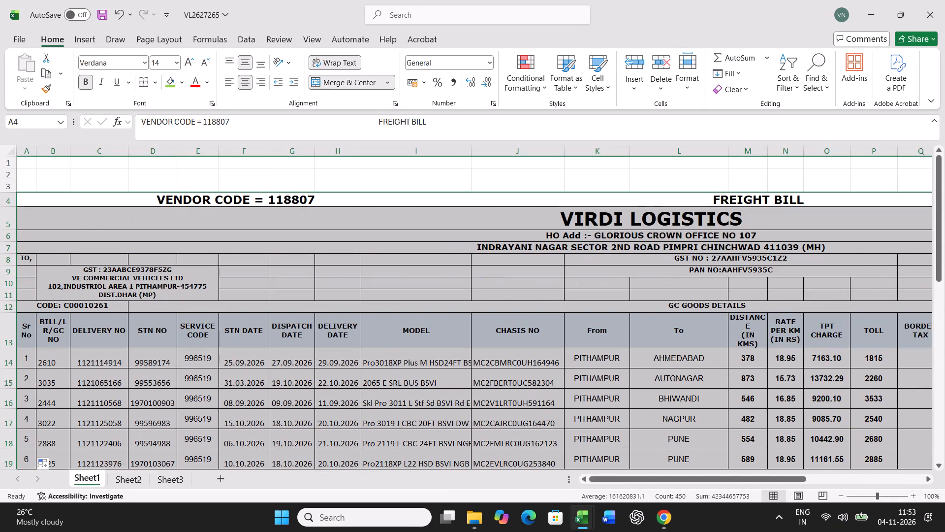
{"action": "key", "text": "ctrl+s"}
{"action": "key", "text": "ctrl+p"}
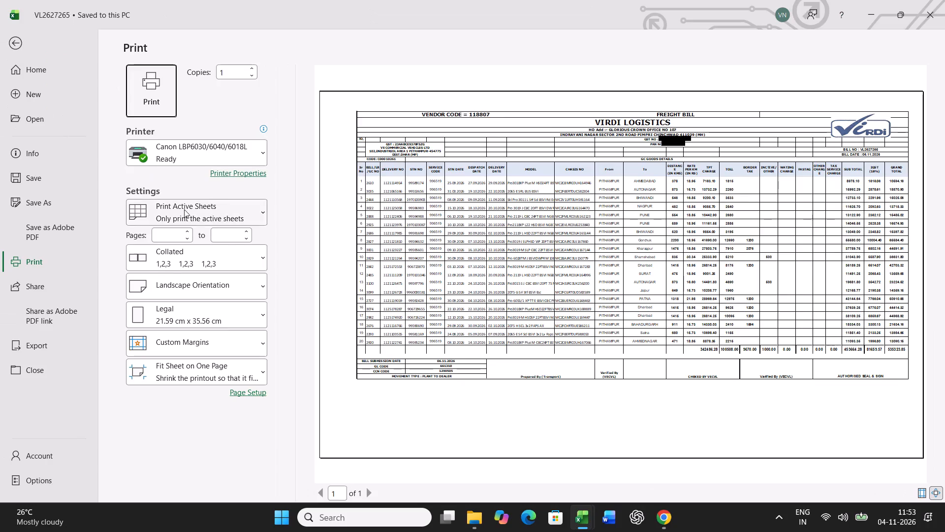
Print only the current selection of the freight bill on the Canon LBP6030/6040/6018L and close the VL2627265 workbook.
{"action": "left_click", "coordinate": [188, 210]}
{"action": "left_click", "coordinate": [192, 299]}
{"action": "scroll", "coordinate": [609, 348], "scroll_direction": "down", "scroll_amount": 4}
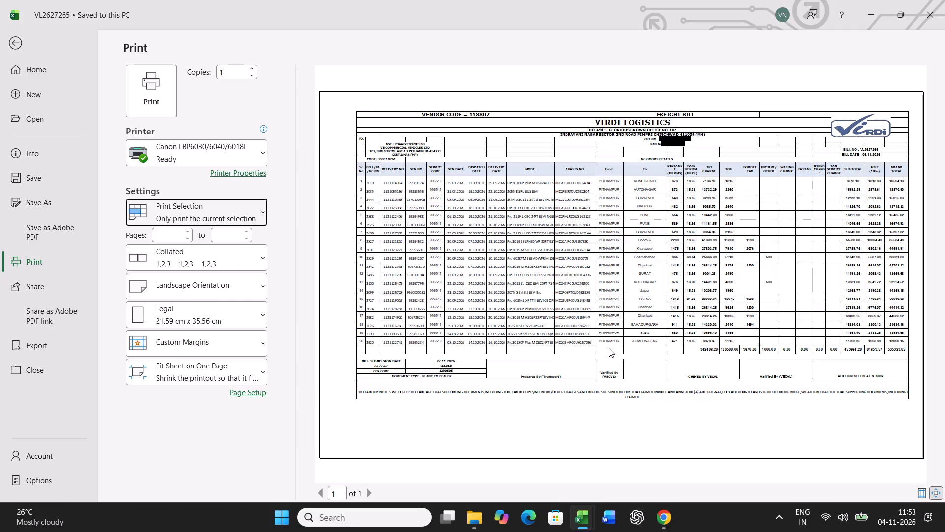
{"action": "left_click", "coordinate": [147, 93]}
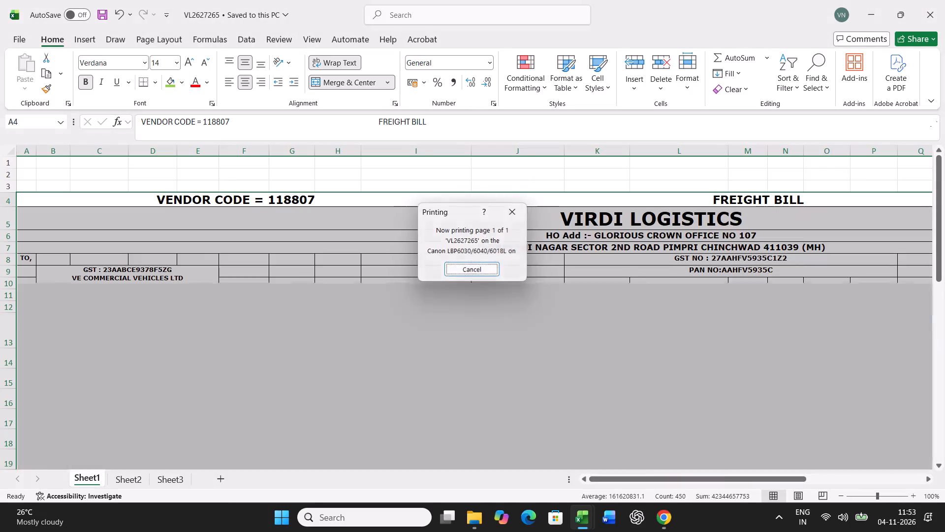
{"action": "left_click", "coordinate": [932, 10]}
Clear the contents of the transferred entries in rows 38 to 57 of BUNCH in BILING FILE.
{"action": "key", "text": "Delete"}
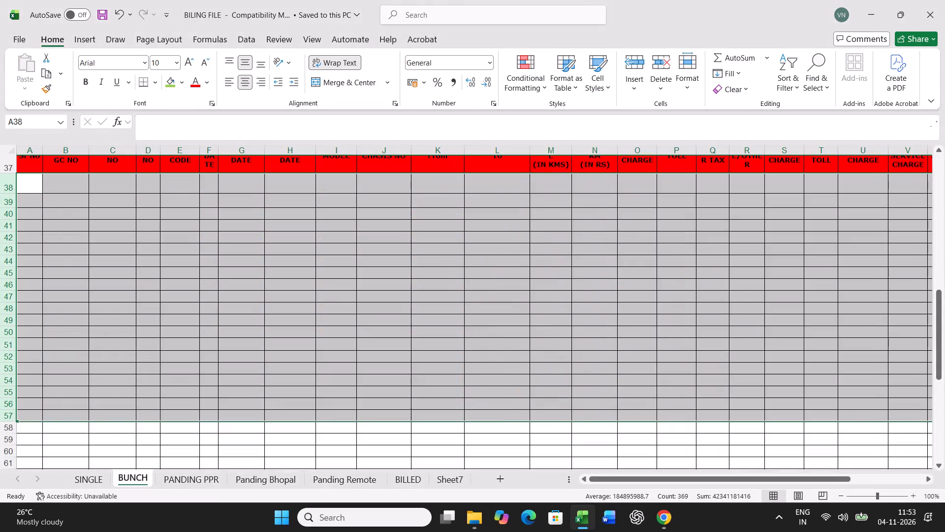
Minimise the BILING FILE and 201 TO 300 folder windows, then switch to the YouTube video in Chrome.
{"action": "left_click", "coordinate": [875, 6]}
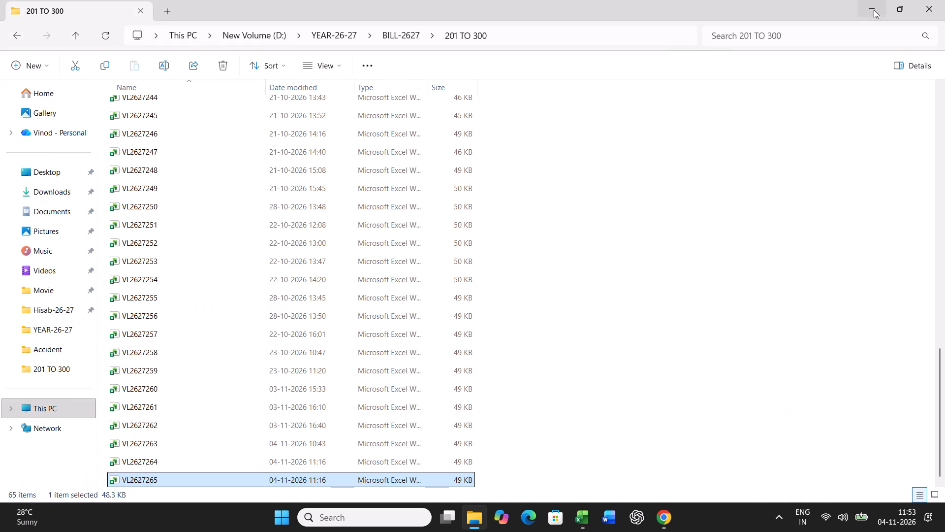
{"action": "left_click", "coordinate": [874, 10]}
{"action": "left_click", "coordinate": [667, 518]}
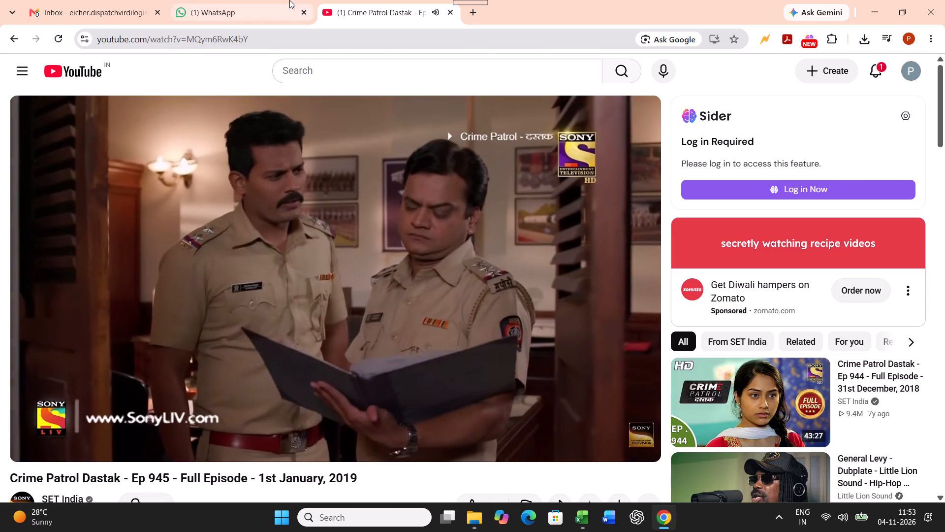
{"action": "left_click", "coordinate": [242, 251]}
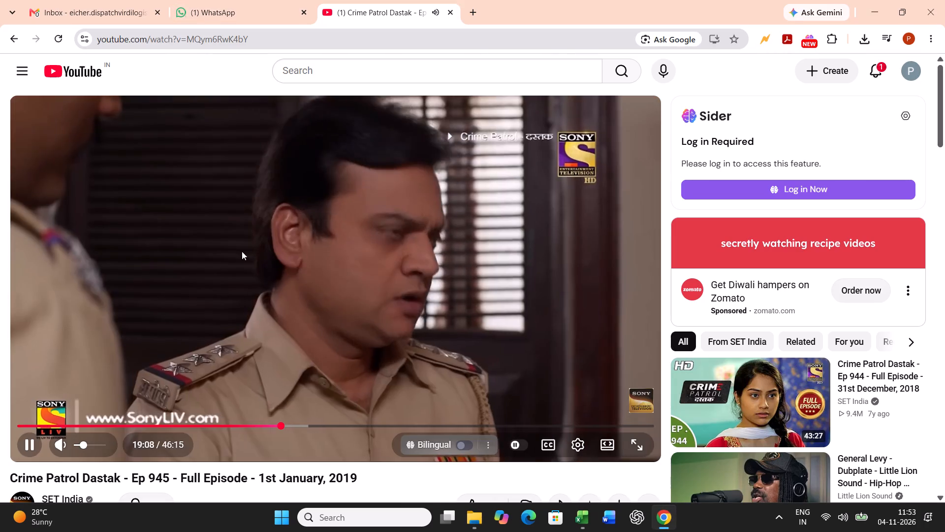